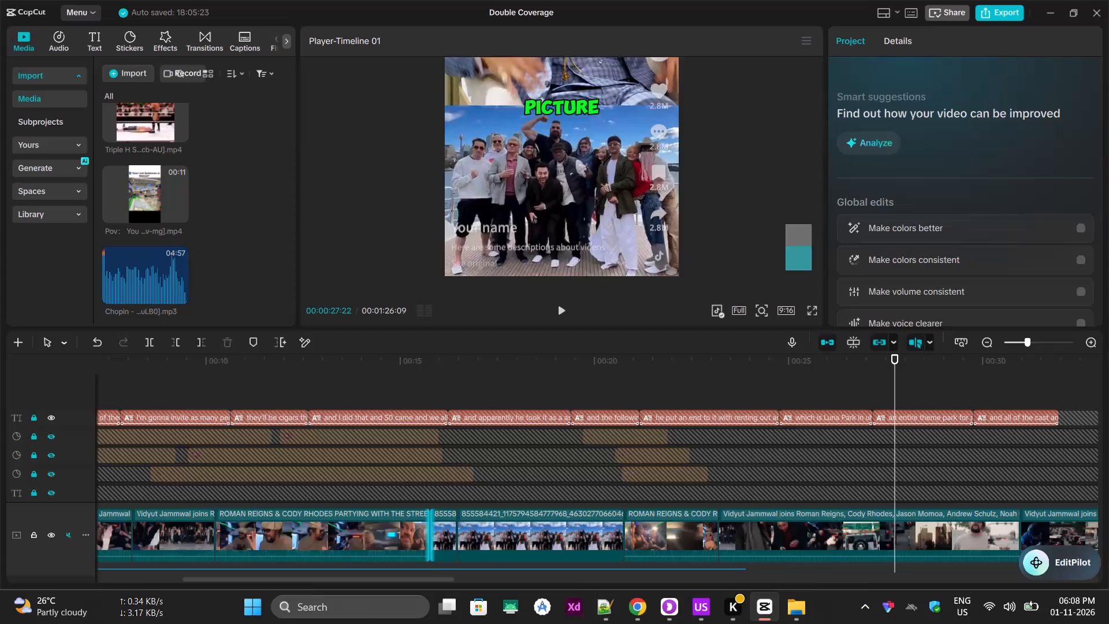
Launch the YouTube Download Tool via a search for "yt" and download the Luna Park Sydney Review video from the copied link in 2160p.
{"action": "left_click", "coordinate": [337, 611]}
{"action": "type", "text": "yt"}
{"action": "key", "text": "Return"}
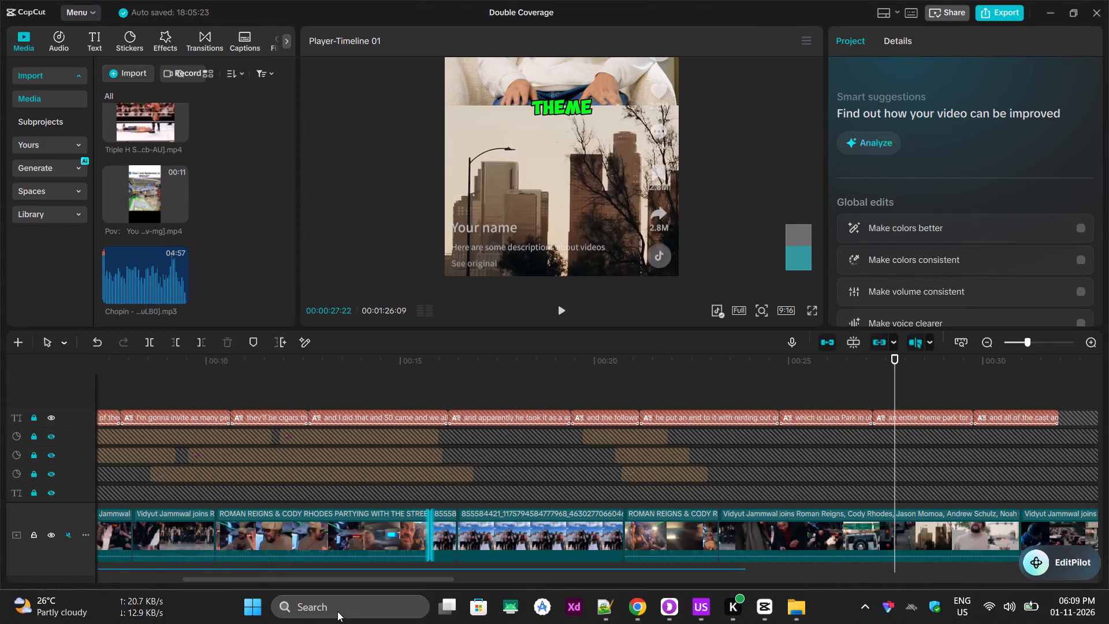
{"action": "right_click", "coordinate": [513, 261]}
{"action": "key", "text": "Return"}
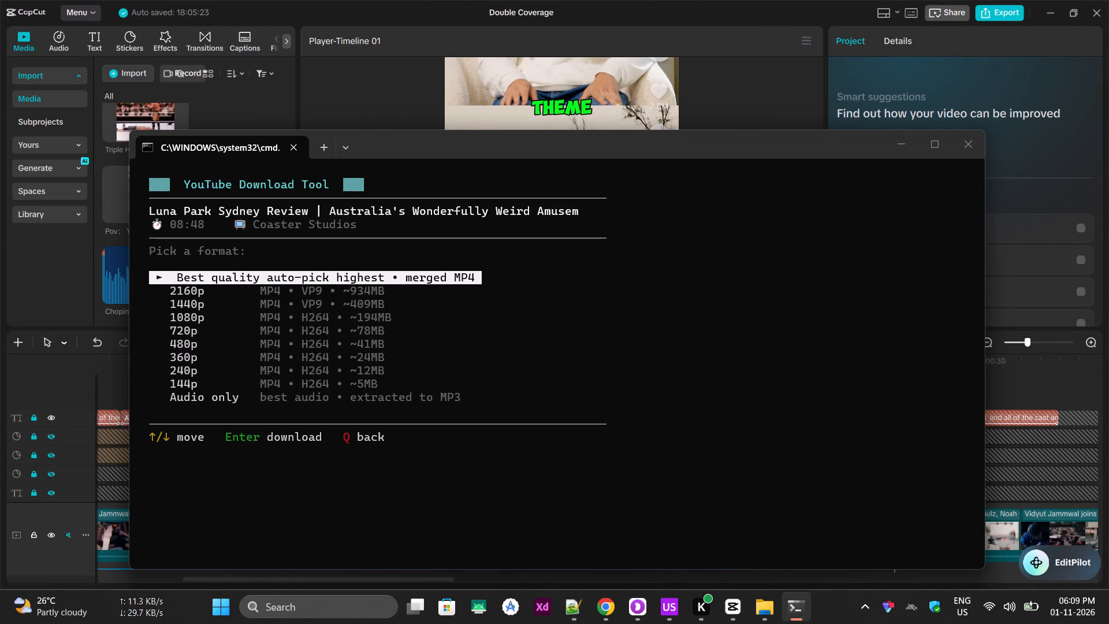
{"action": "key", "text": "Down"}
{"action": "key", "text": "Return"}
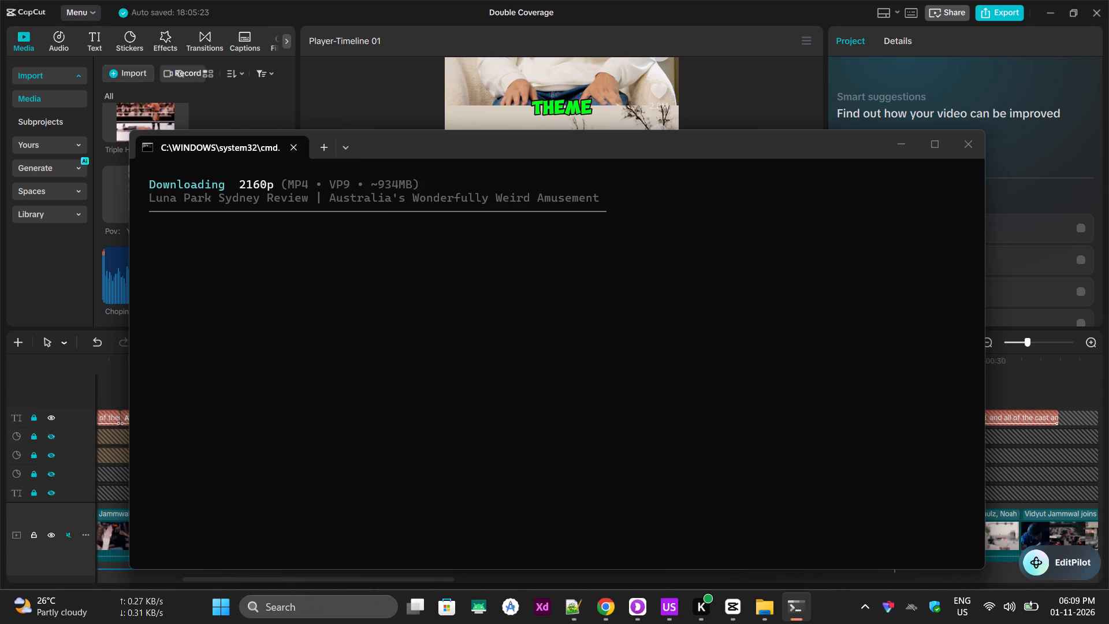
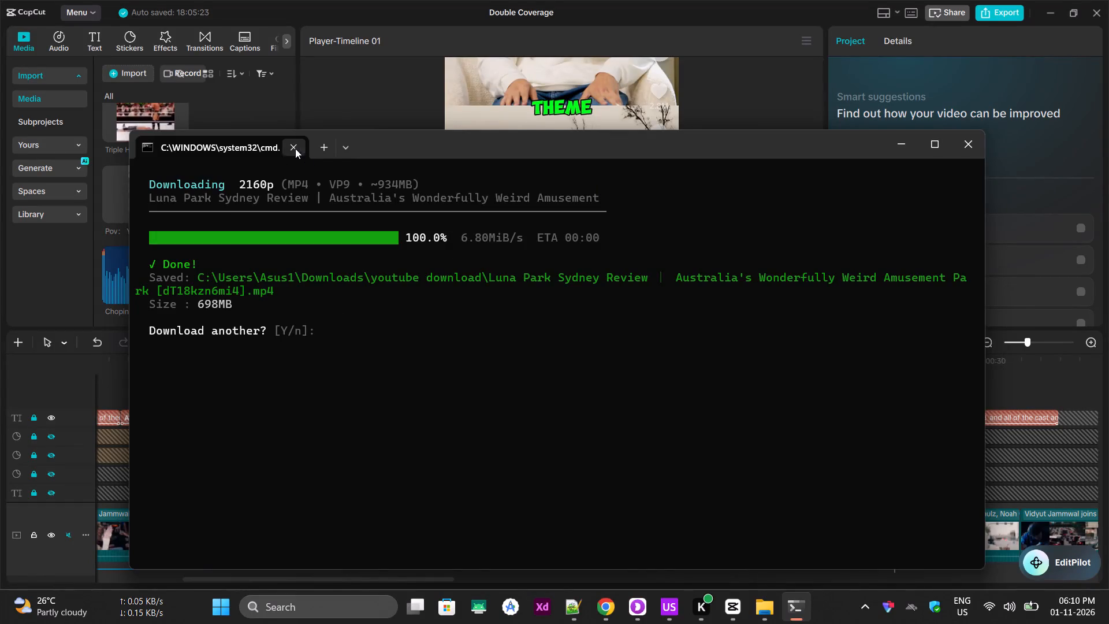
Add the downloaded Luna Park Sydney Review video from the youtube download folder to CapCut's timeline above the captions, starting at about 12 s.
{"action": "left_click", "coordinate": [295, 148]}
{"action": "left_click", "coordinate": [797, 607]}
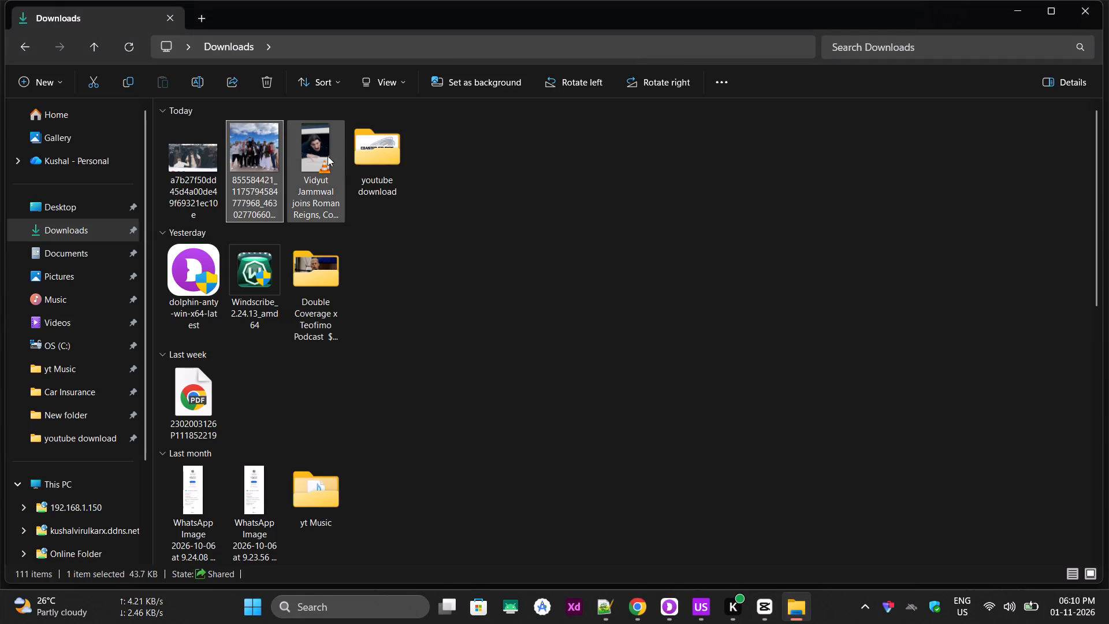
{"action": "double_click", "coordinate": [359, 144]}
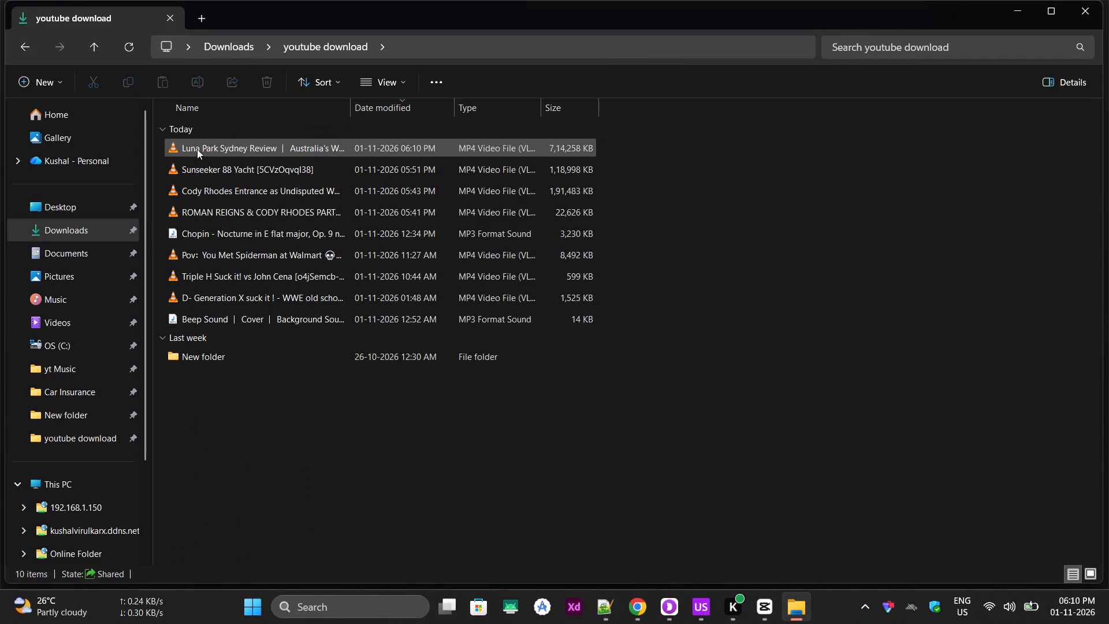
{"action": "left_click_drag", "start_coordinate": [197, 146], "coordinate": [408, 408]}
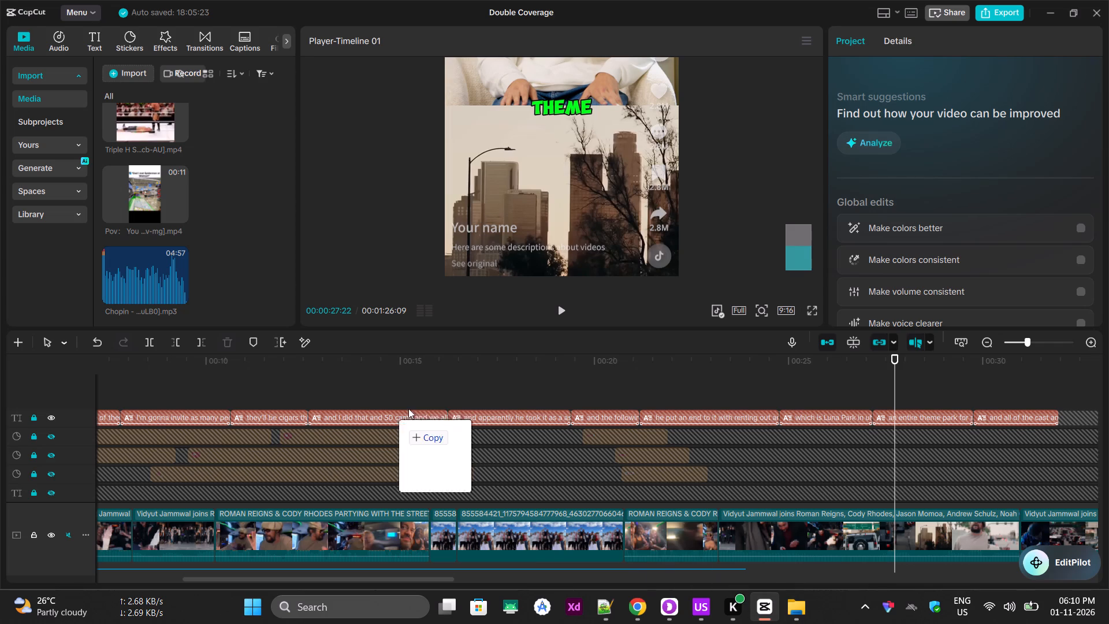
{"action": "left_click_drag", "start_coordinate": [408, 408], "coordinate": [424, 351]}
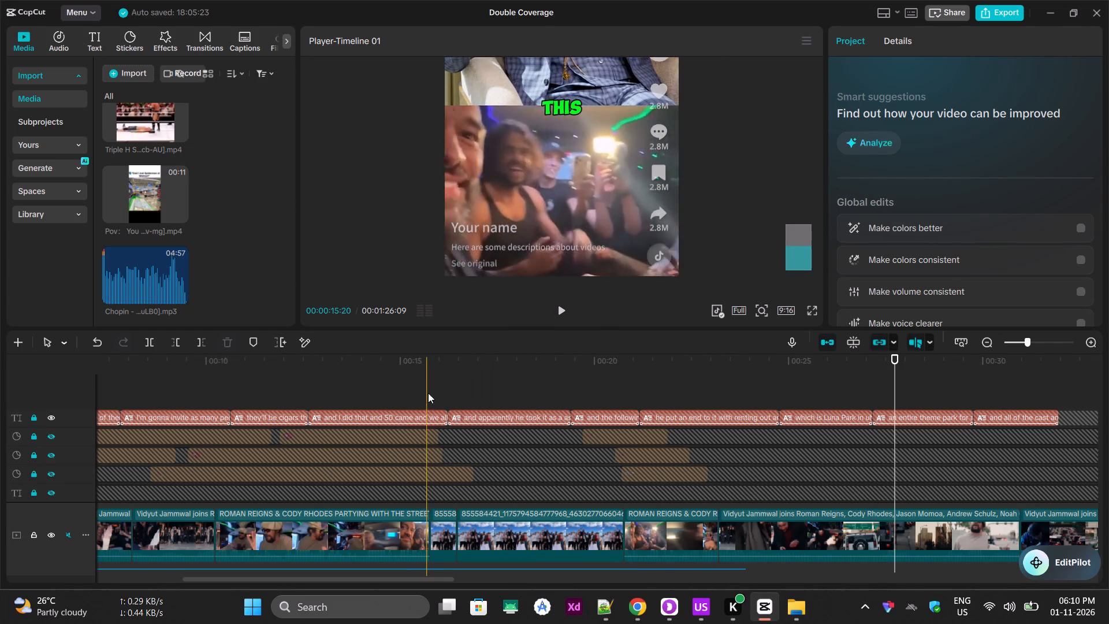
{"action": "scroll", "coordinate": [724, 505], "scroll_direction": "up", "scroll_amount": 6}
{"action": "key", "text": "alt+Tab"}
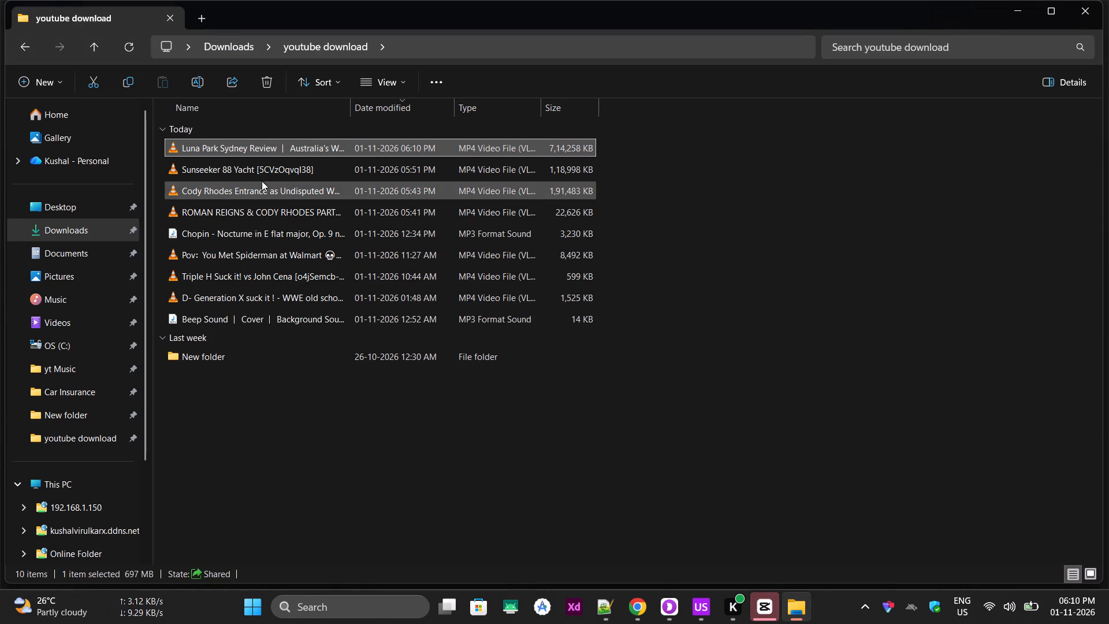
{"action": "left_click_drag", "start_coordinate": [192, 150], "coordinate": [763, 595]}
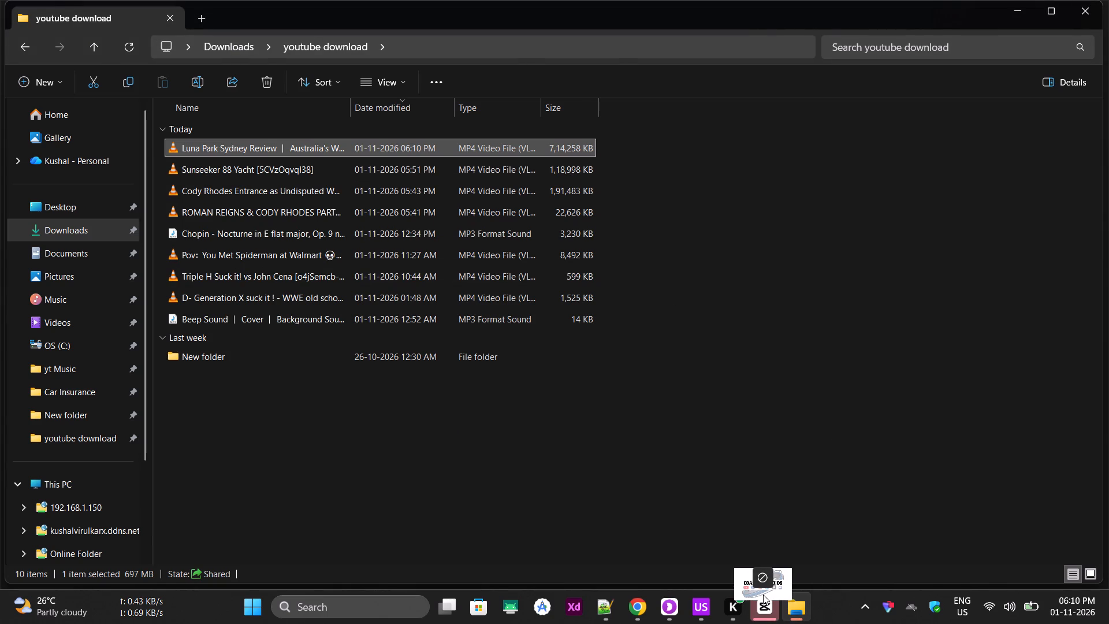
{"action": "left_click_drag", "start_coordinate": [763, 595], "coordinate": [440, 415]}
{"action": "left_click", "coordinate": [440, 412]}
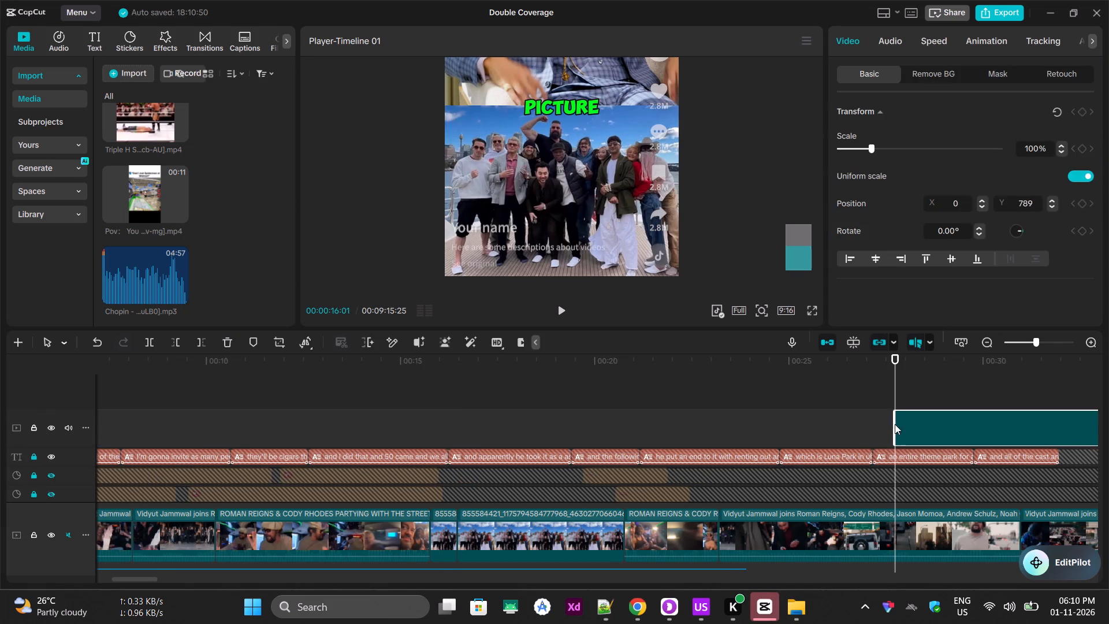
{"action": "left_click_drag", "start_coordinate": [933, 419], "coordinate": [335, 416]}
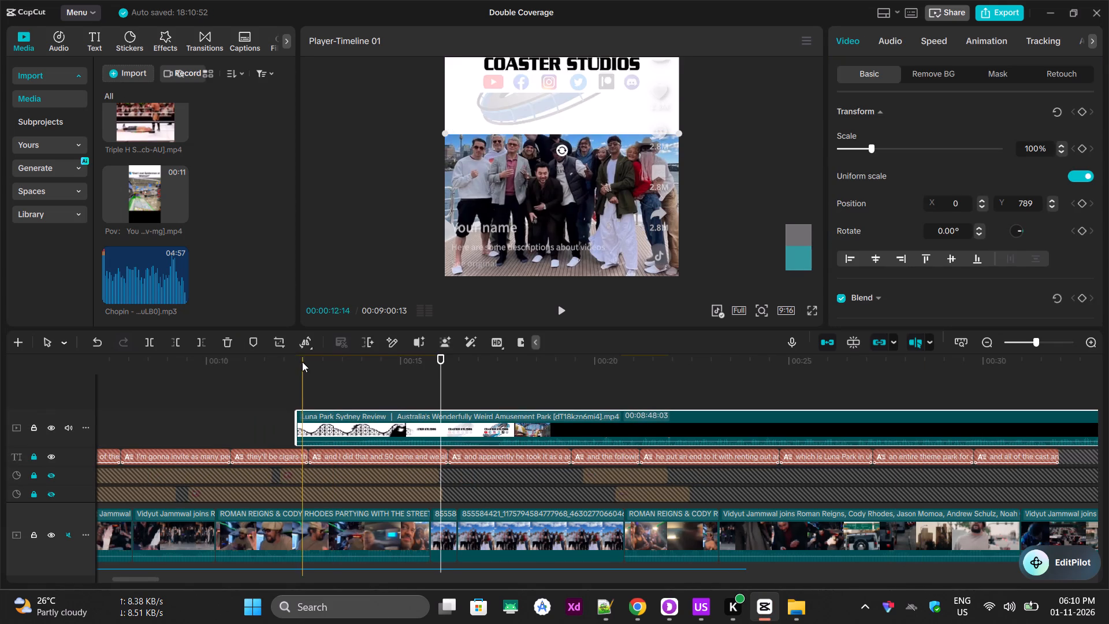
Mute the track holding the Luna Park Sydney Review clip.
{"action": "scroll", "coordinate": [539, 321], "scroll_direction": "up", "scroll_amount": 5}
{"action": "scroll", "coordinate": [743, 164], "scroll_direction": "up", "scroll_amount": 3}
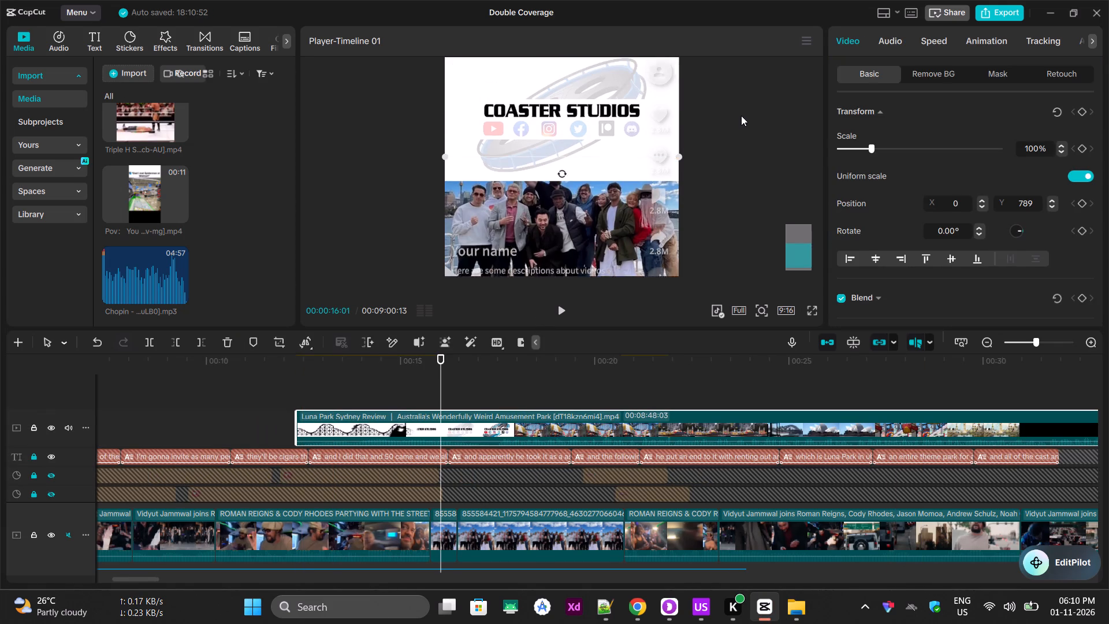
{"action": "scroll", "coordinate": [741, 116], "scroll_direction": "up", "scroll_amount": 2}
{"action": "key", "text": "space"}
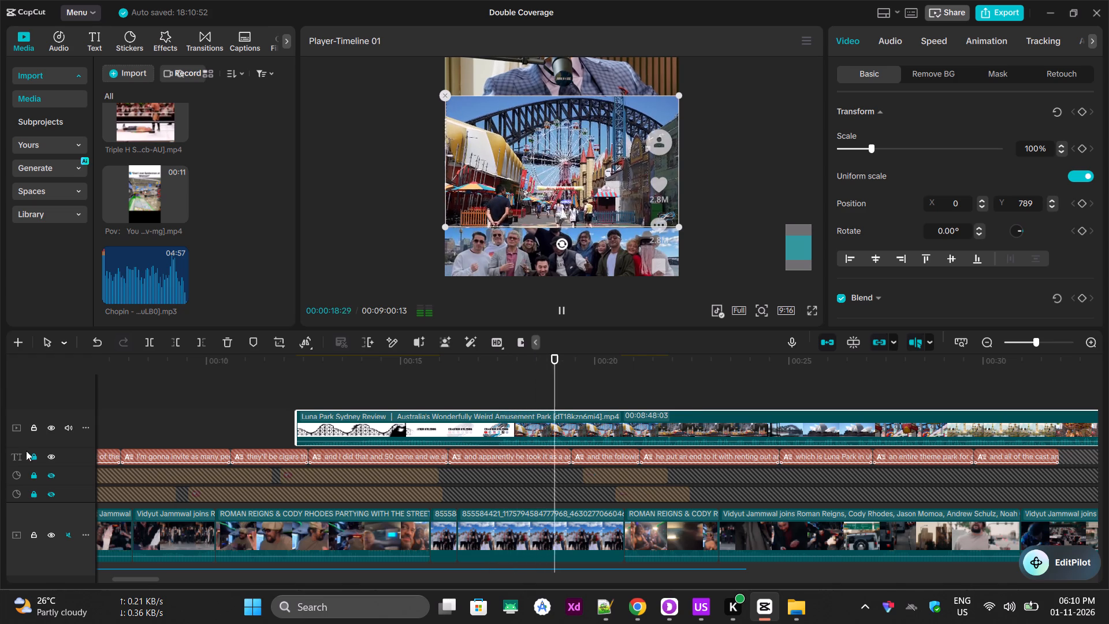
{"action": "left_click", "coordinate": [34, 427]}
{"action": "left_click", "coordinate": [34, 427]}
{"action": "left_click", "coordinate": [71, 426]}
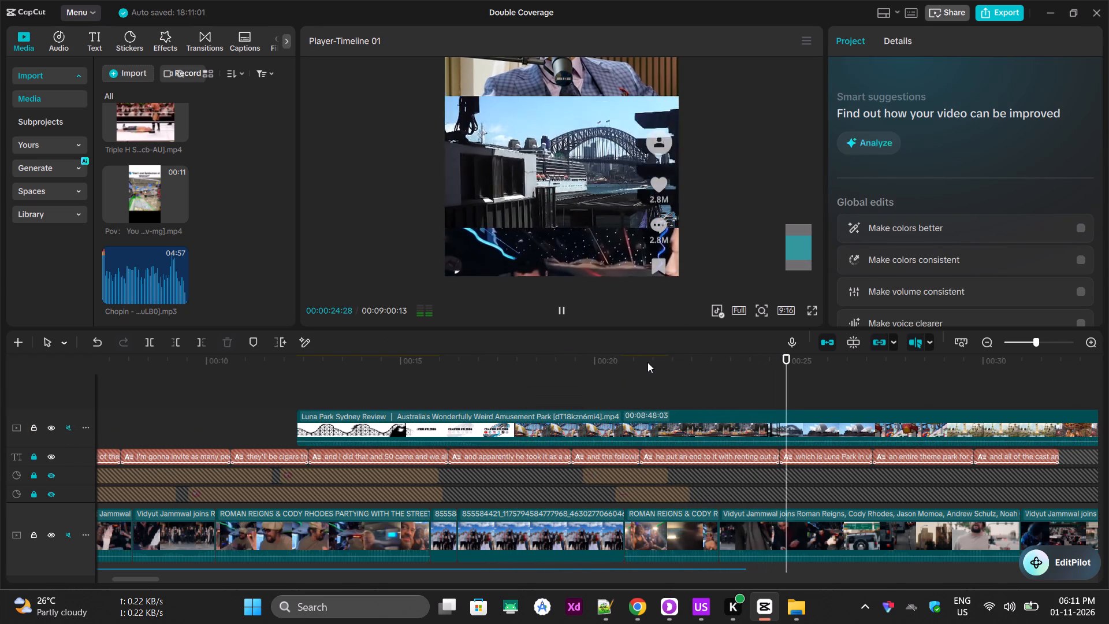
Scrub and play through the opening of the Luna Park Sydney footage to examine which shots suit the B-roll.
{"action": "left_click_drag", "start_coordinate": [647, 362], "coordinate": [533, 353]}
{"action": "key", "text": "space"}
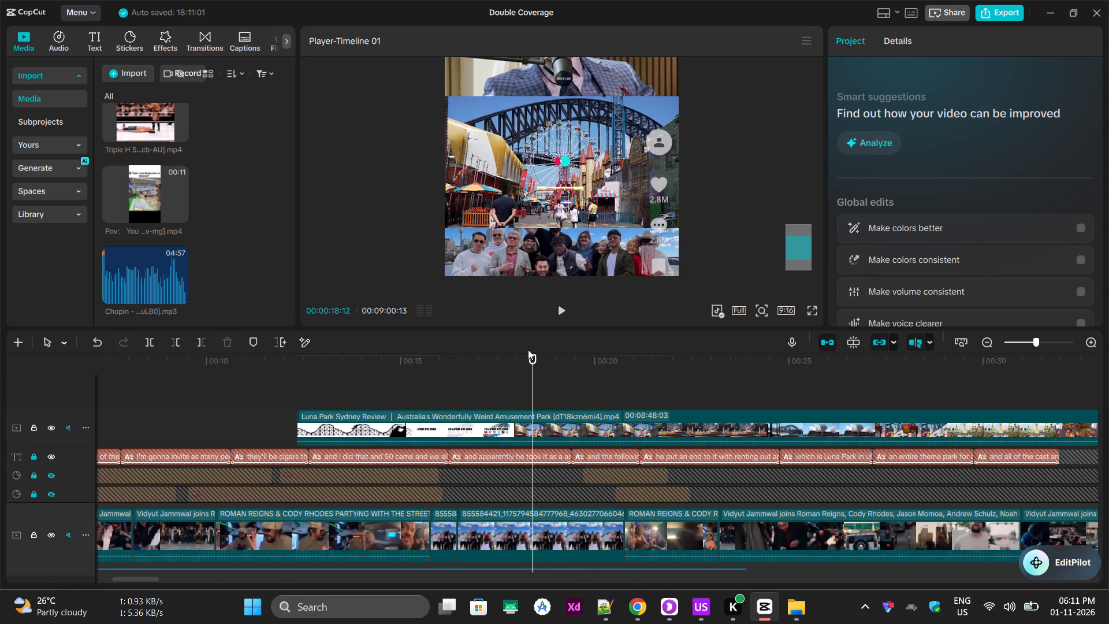
{"action": "left_click_drag", "start_coordinate": [528, 350], "coordinate": [428, 350]}
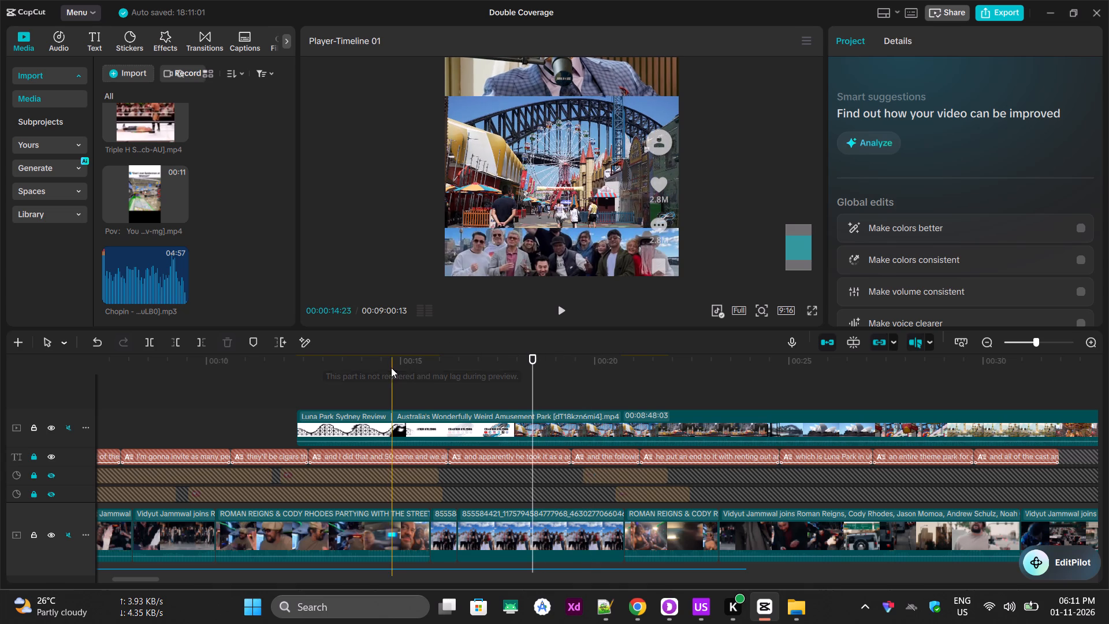
{"action": "left_click_drag", "start_coordinate": [391, 367], "coordinate": [400, 371]}
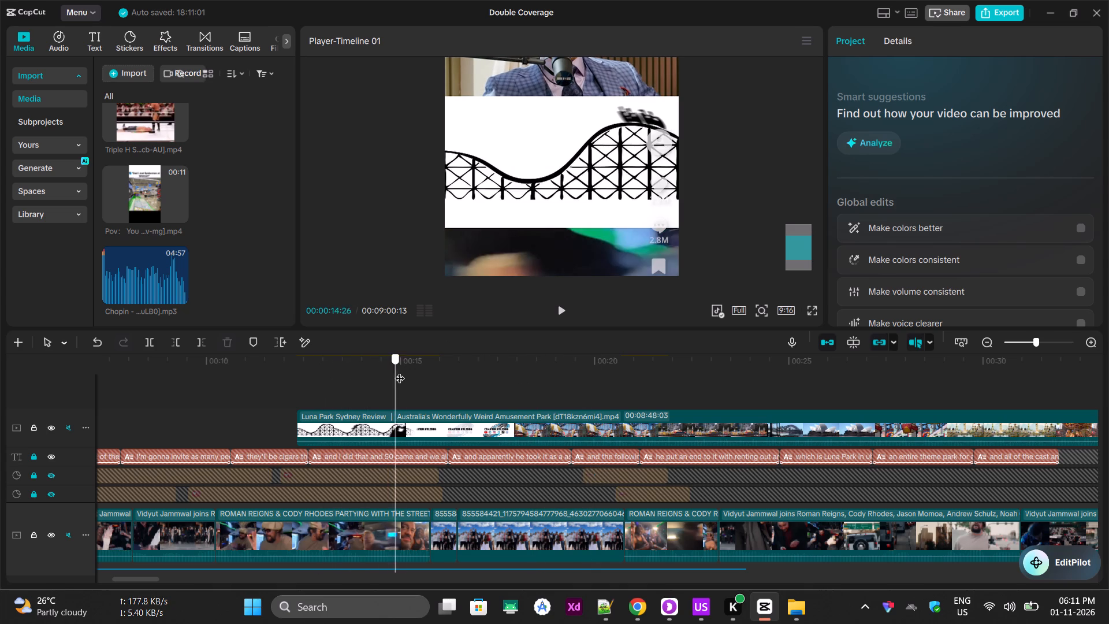
{"action": "left_click_drag", "start_coordinate": [400, 371], "coordinate": [512, 383]}
{"action": "key", "text": "space"}
{"action": "left_click_drag", "start_coordinate": [597, 374], "coordinate": [695, 374]}
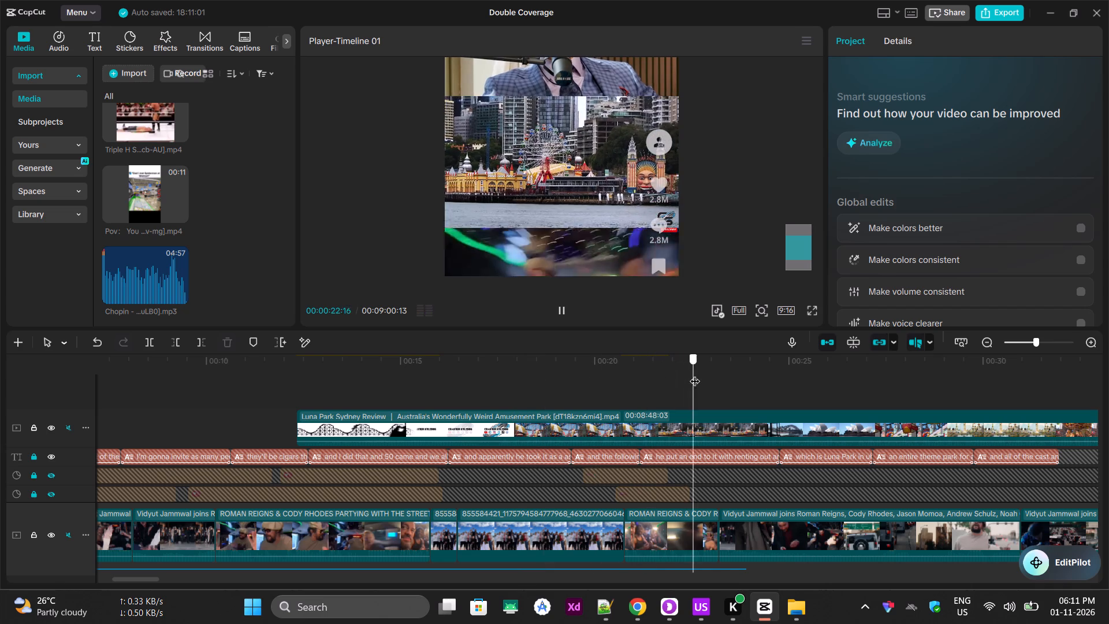
{"action": "left_click_drag", "start_coordinate": [695, 374], "coordinate": [913, 368]}
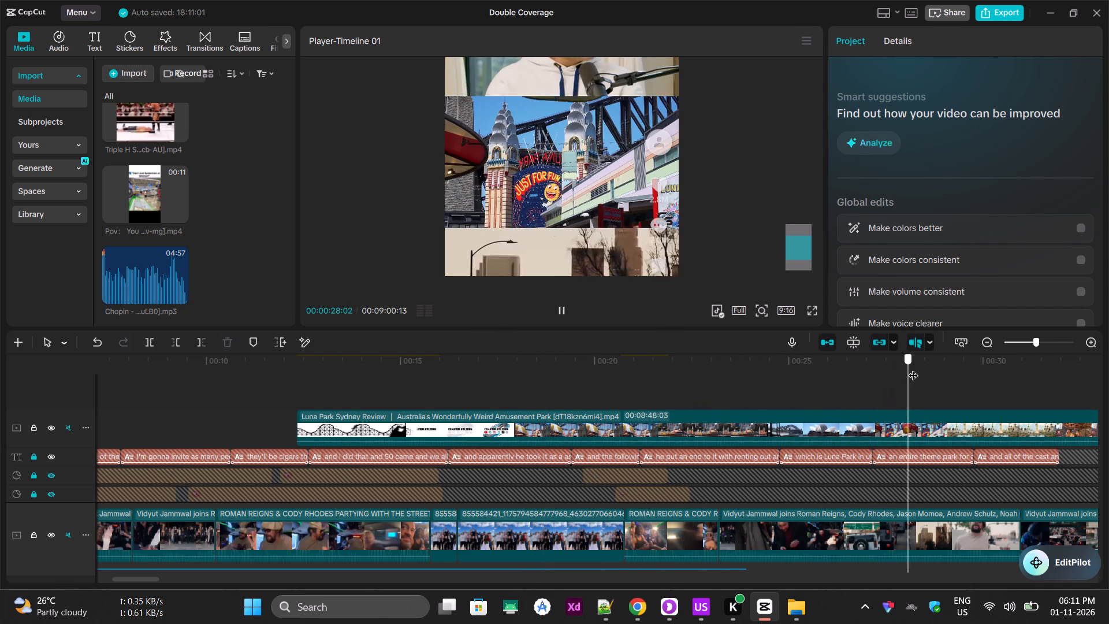
{"action": "left_click_drag", "start_coordinate": [913, 368], "coordinate": [663, 352]}
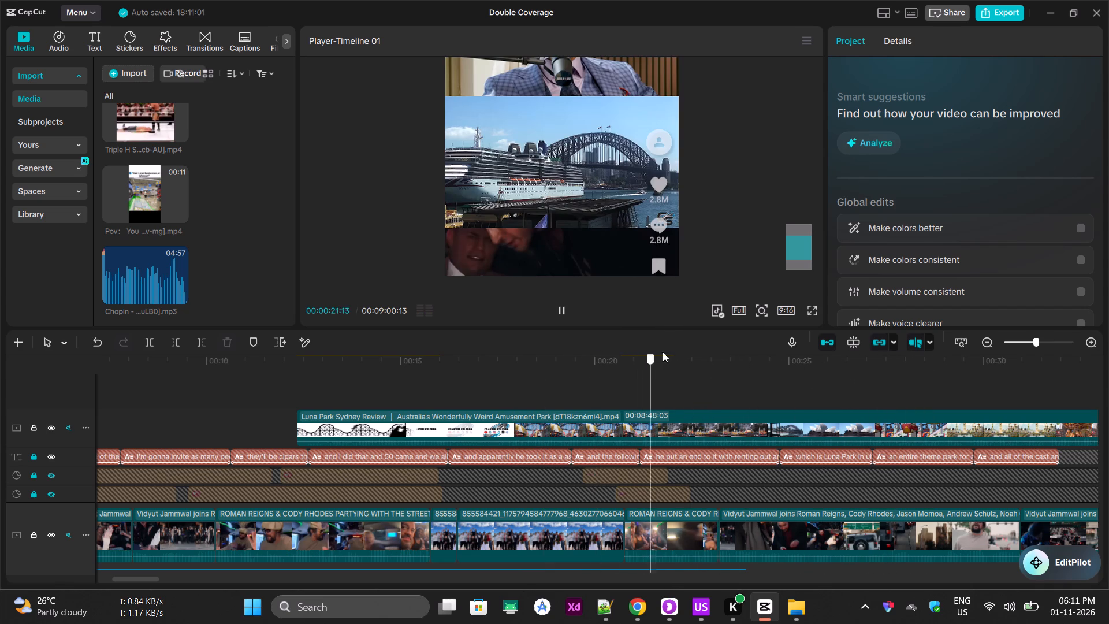
{"action": "left_click_drag", "start_coordinate": [663, 352], "coordinate": [895, 351]}
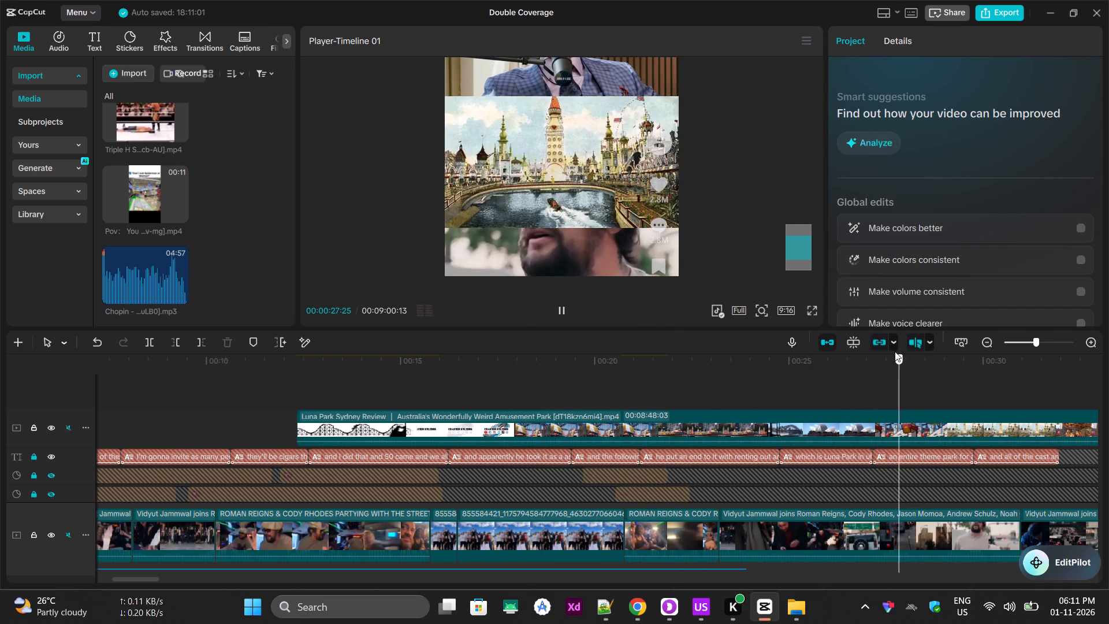
{"action": "left_click_drag", "start_coordinate": [895, 351], "coordinate": [773, 342]}
{"action": "key", "text": "space"}
{"action": "key", "text": "space"}
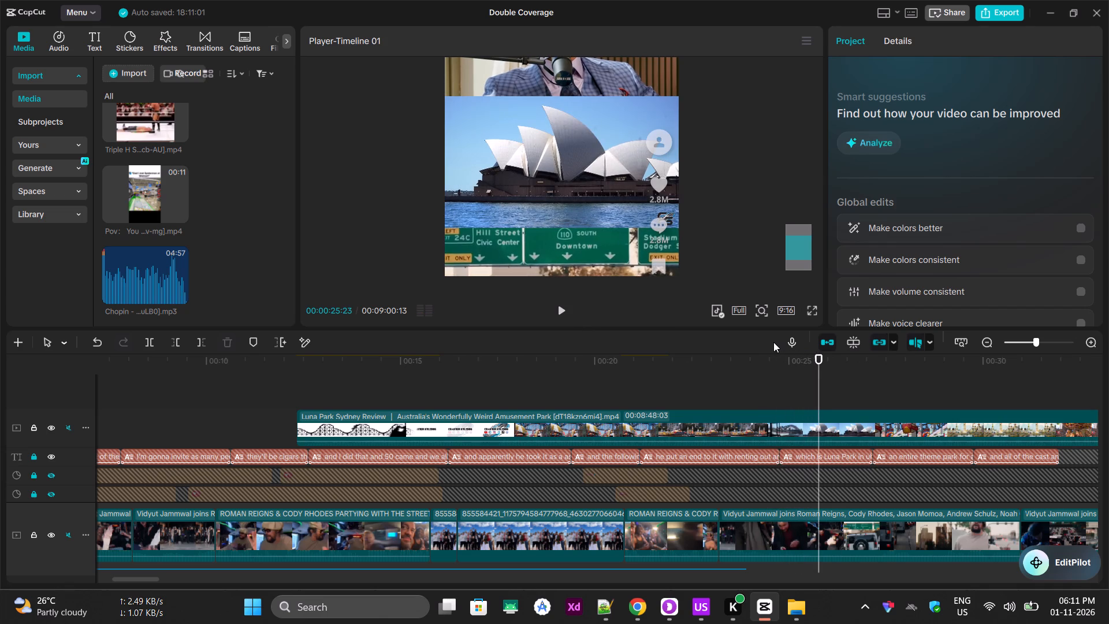
{"action": "key", "text": "space"}
{"action": "key", "text": "space"}
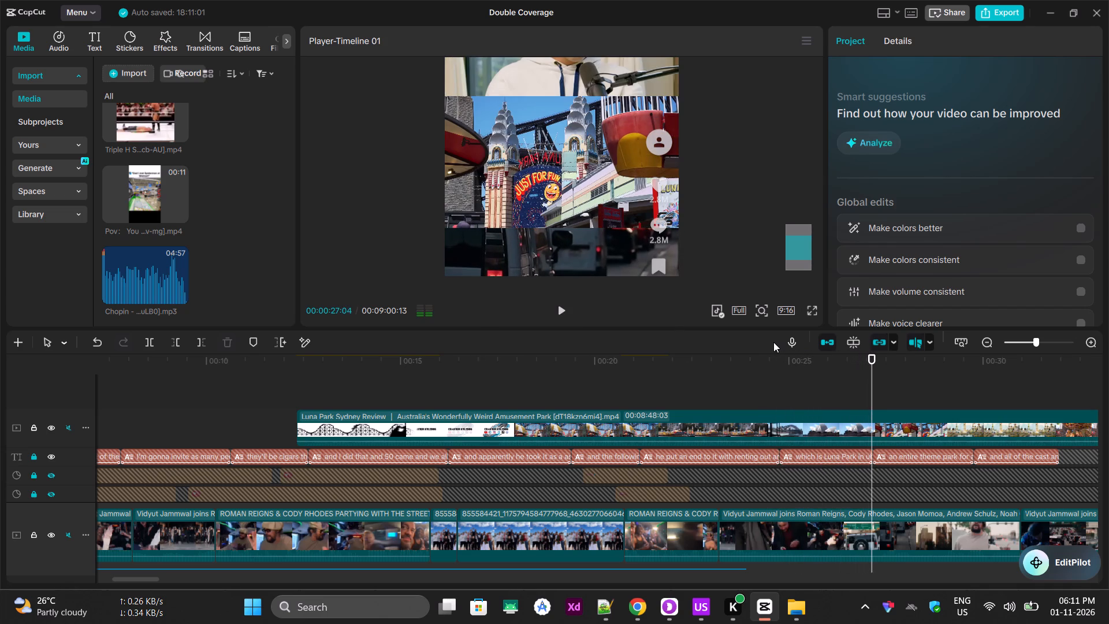
Trim away the part of the Luna Park clip before 00:00:23:14.
{"action": "left_click", "coordinate": [770, 360]}
{"action": "left_click", "coordinate": [739, 362]}
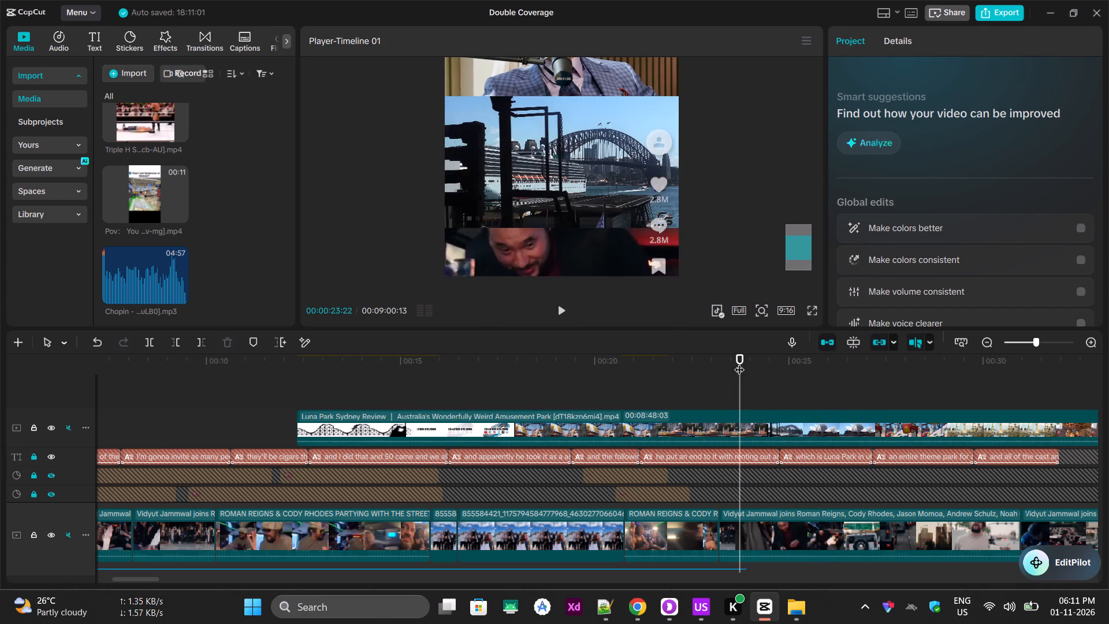
{"action": "left_click_drag", "start_coordinate": [720, 362], "coordinate": [820, 358]}
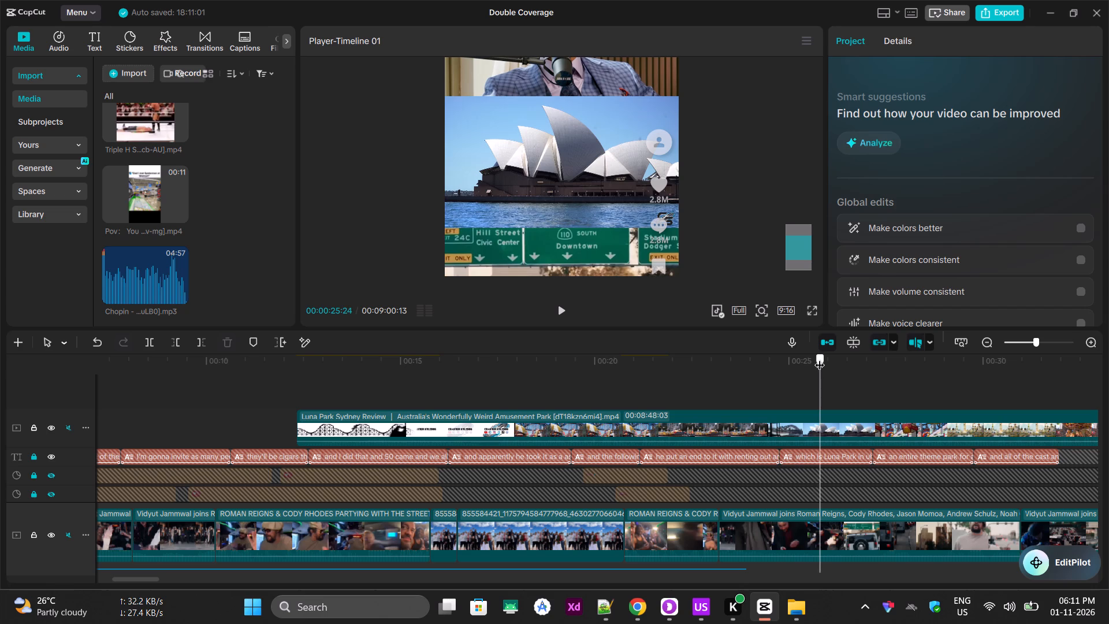
{"action": "left_click_drag", "start_coordinate": [820, 358], "coordinate": [729, 354]}
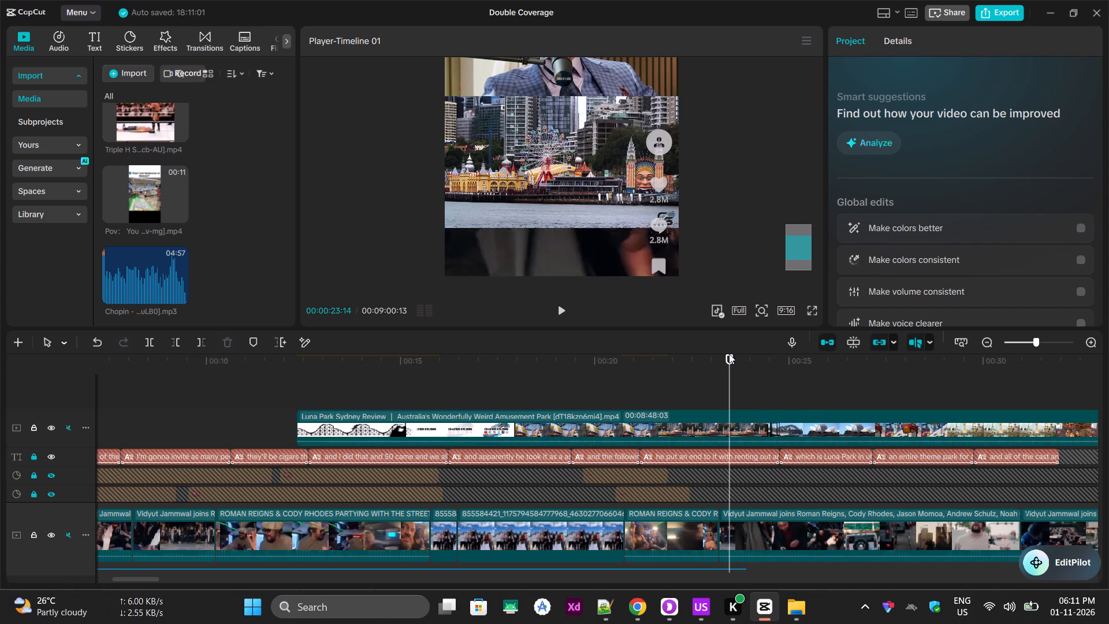
{"action": "left_click", "coordinate": [746, 414]}
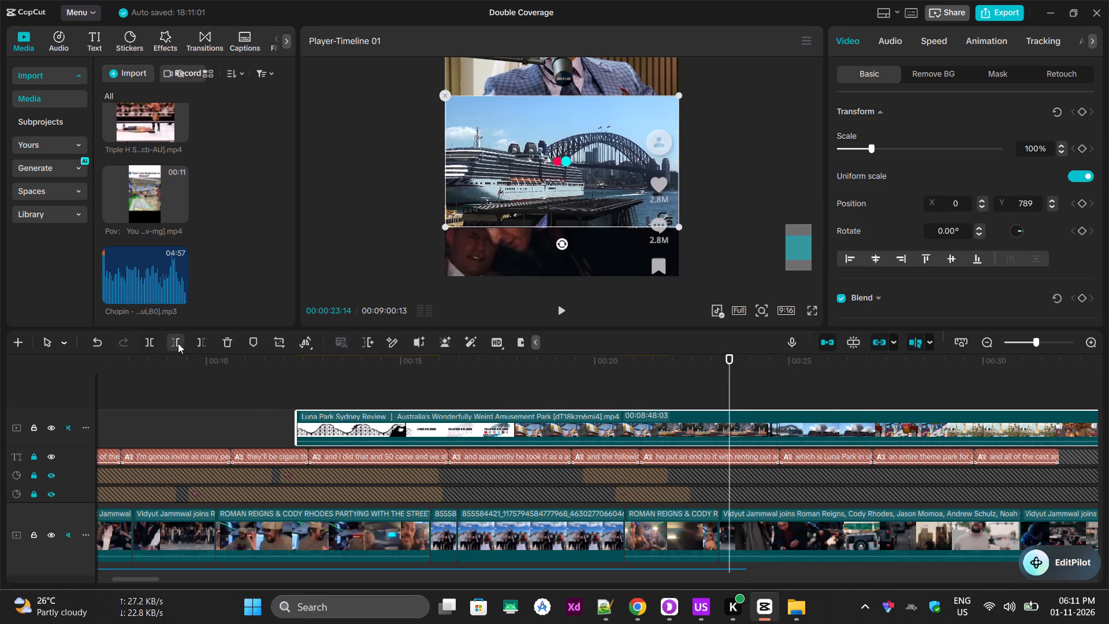
{"action": "left_click", "coordinate": [178, 343]}
Split the Luna Park clip at 00:00:26:15, at the end of the Sydney Opera House shot.
{"action": "key", "text": "space"}
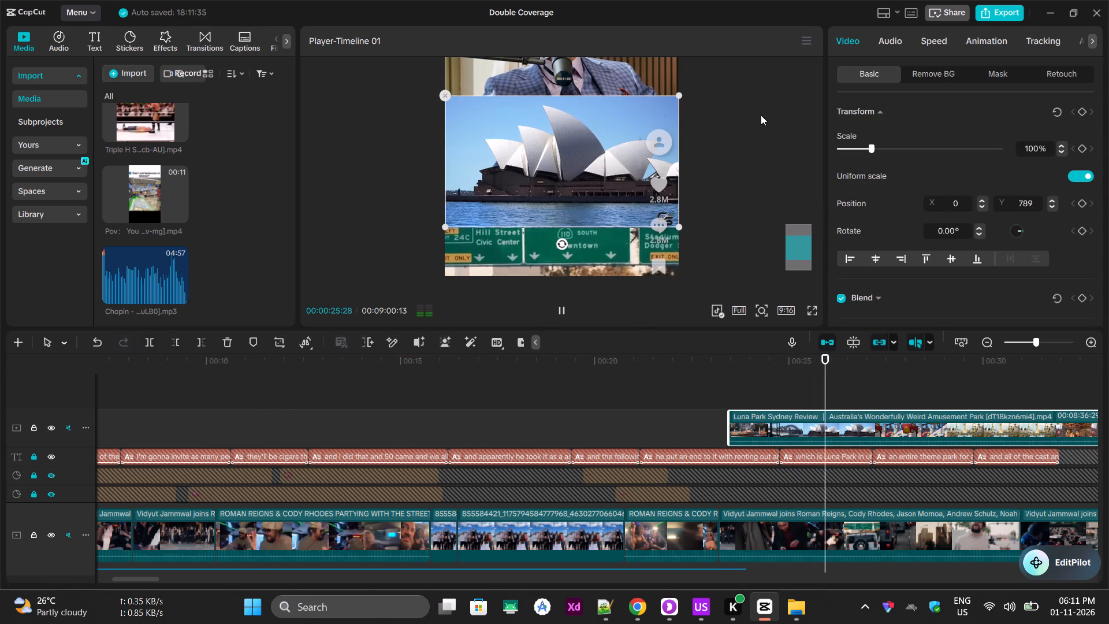
{"action": "key", "text": "space"}
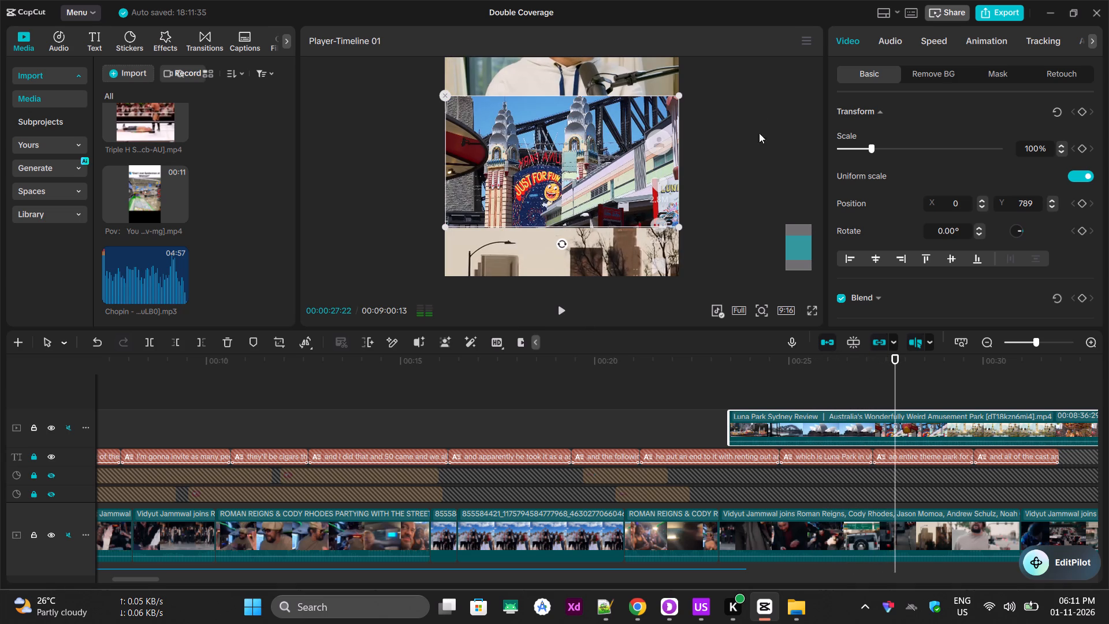
{"action": "left_click", "coordinate": [847, 355]}
{"action": "left_click", "coordinate": [851, 426]}
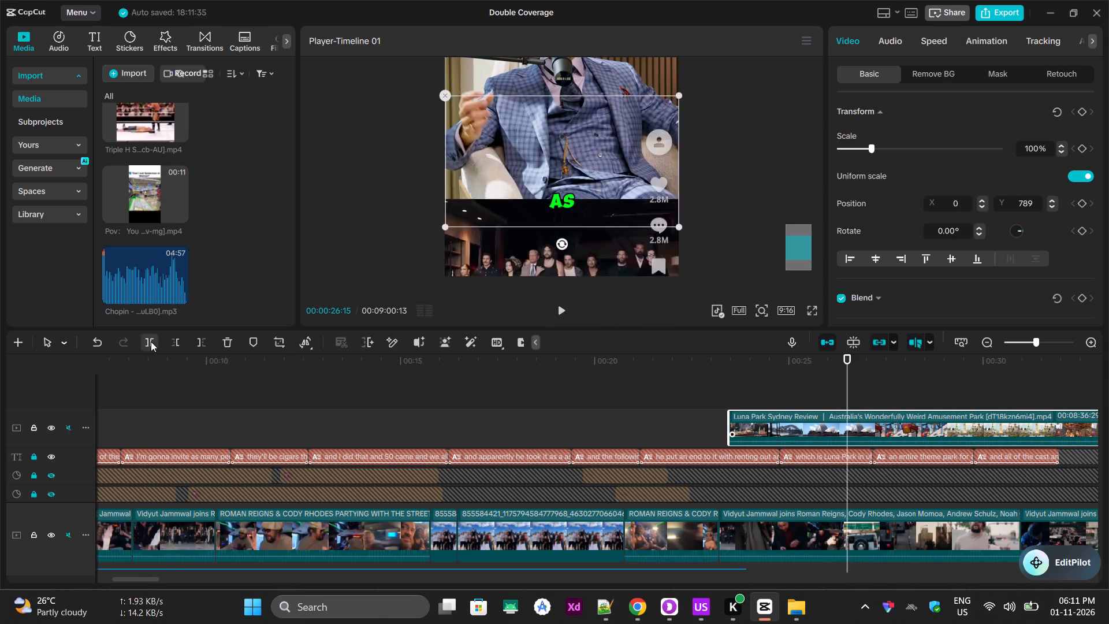
{"action": "left_click", "coordinate": [151, 341]}
Move the short first piece of the split Luna Park clip onto its own track above, starting at about 22 s.
{"action": "left_click_drag", "start_coordinate": [797, 429], "coordinate": [487, 510]}
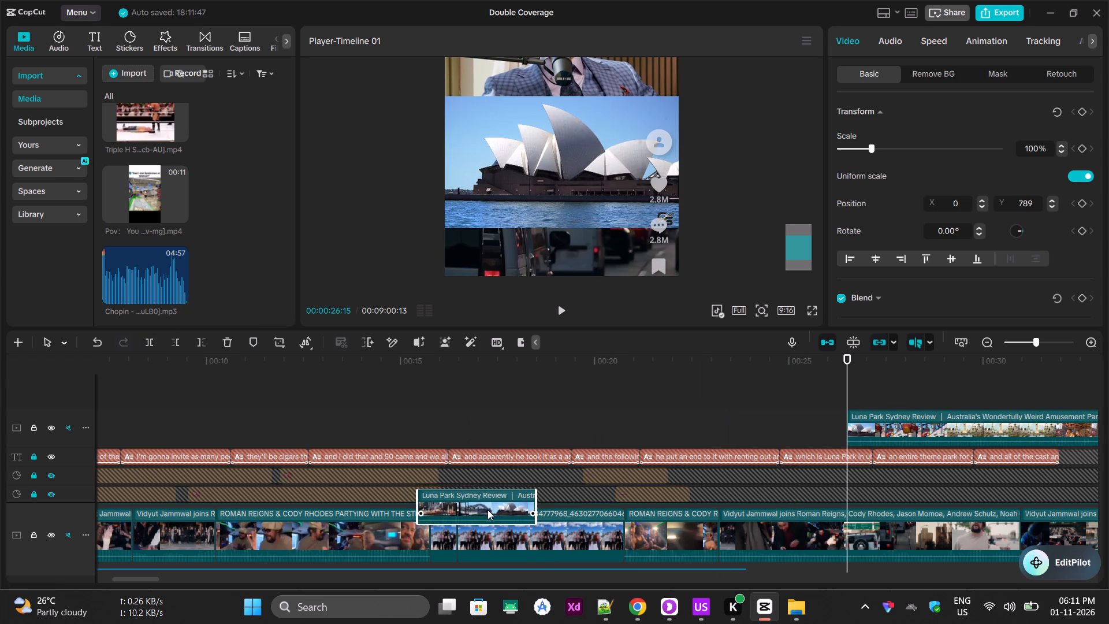
{"action": "left_click_drag", "start_coordinate": [487, 510], "coordinate": [757, 387]}
Mute the new top track holding the short Luna Park piece, after playing the section from about 19 s.
{"action": "left_click", "coordinate": [553, 371]}
{"action": "key", "text": "space"}
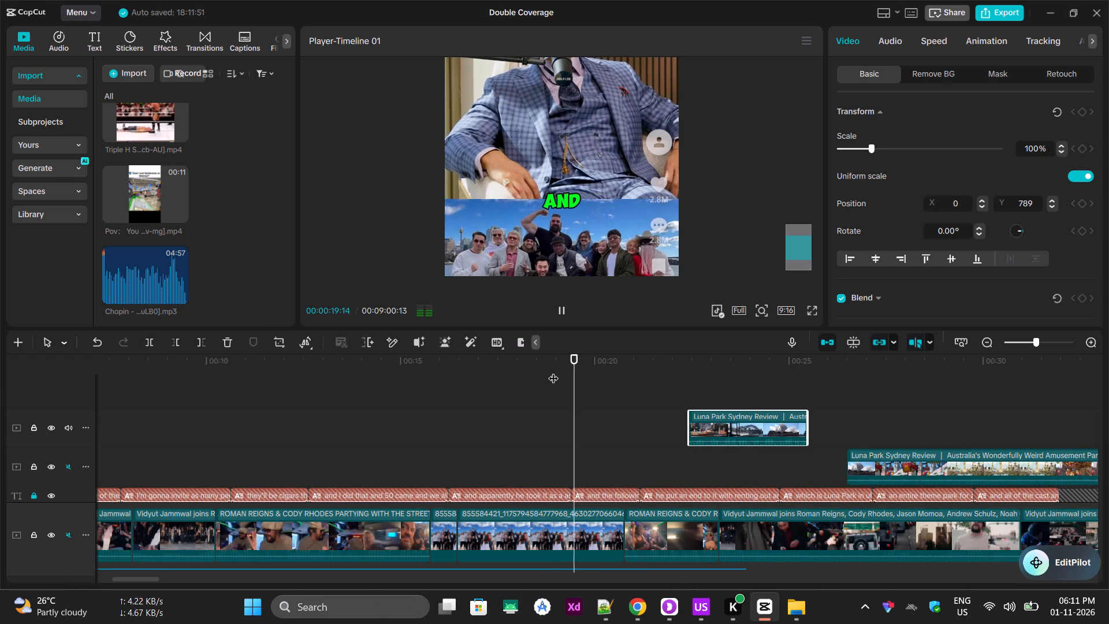
{"action": "scroll", "coordinate": [652, 452], "scroll_direction": "down", "scroll_amount": 1}
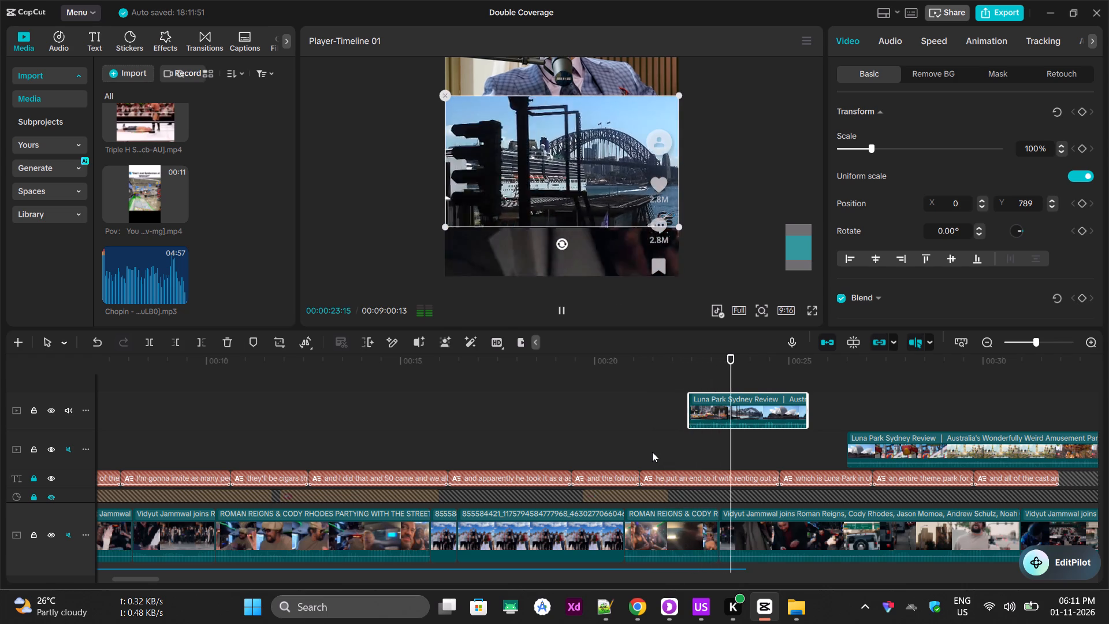
{"action": "key", "text": "space"}
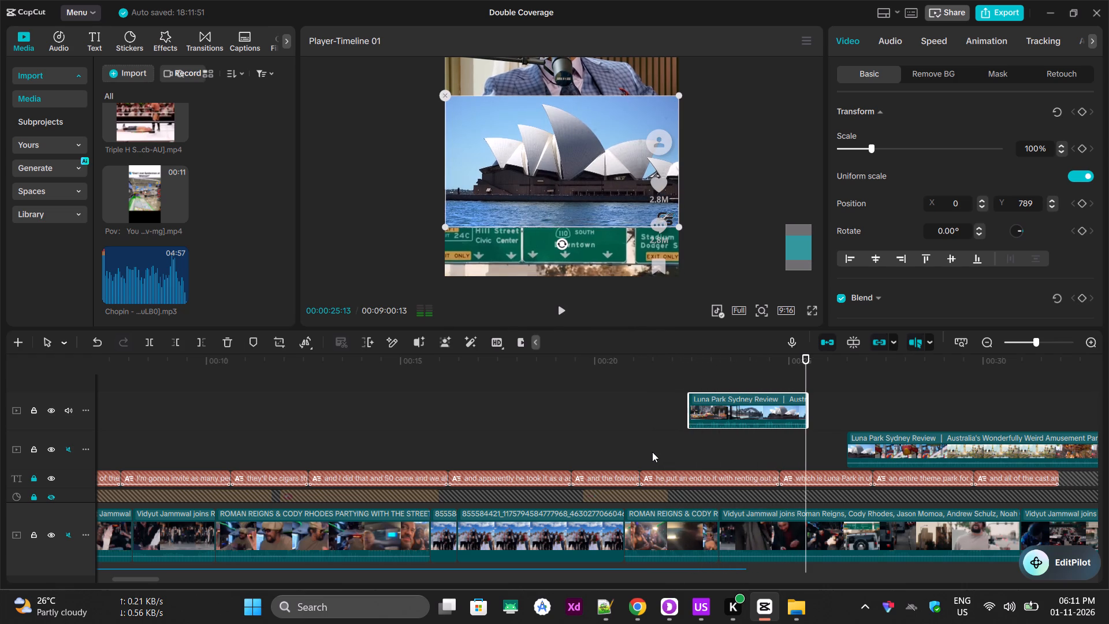
{"action": "left_click", "coordinate": [66, 407]}
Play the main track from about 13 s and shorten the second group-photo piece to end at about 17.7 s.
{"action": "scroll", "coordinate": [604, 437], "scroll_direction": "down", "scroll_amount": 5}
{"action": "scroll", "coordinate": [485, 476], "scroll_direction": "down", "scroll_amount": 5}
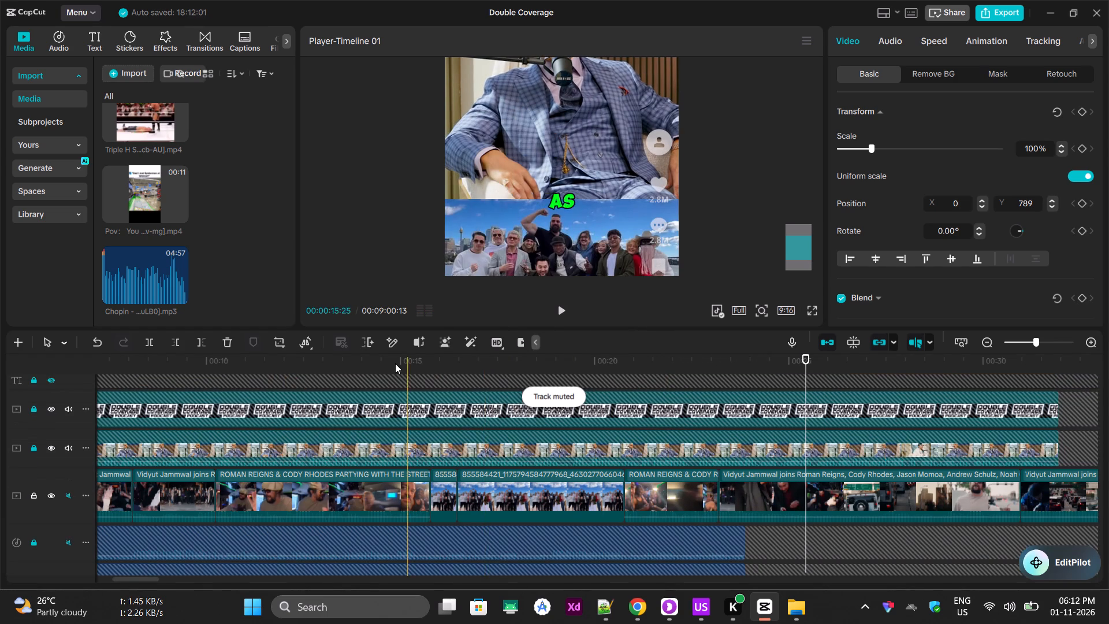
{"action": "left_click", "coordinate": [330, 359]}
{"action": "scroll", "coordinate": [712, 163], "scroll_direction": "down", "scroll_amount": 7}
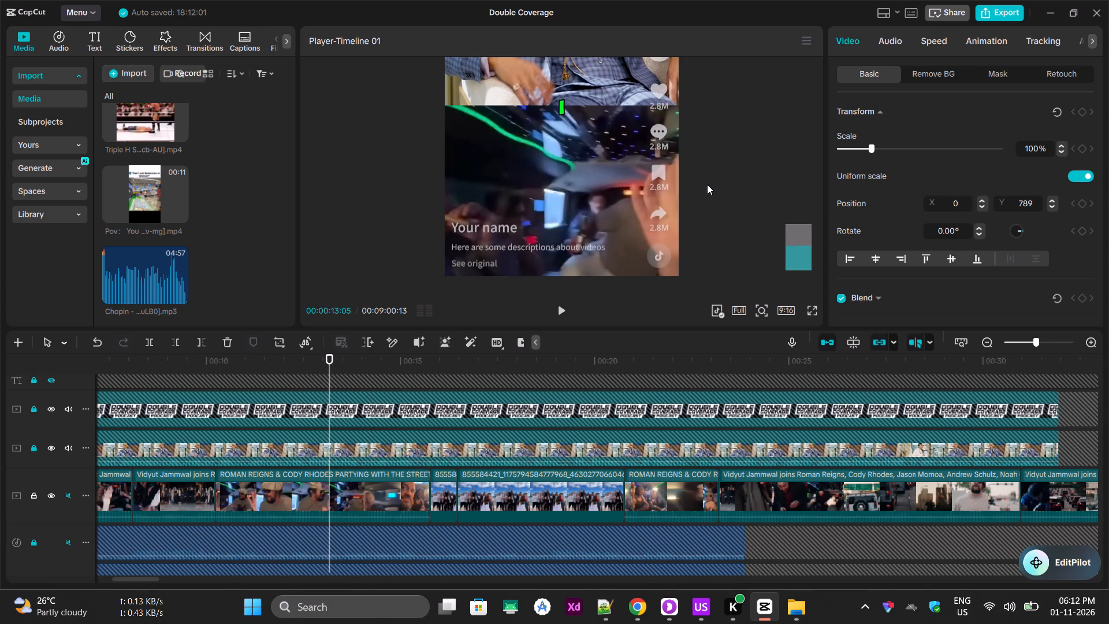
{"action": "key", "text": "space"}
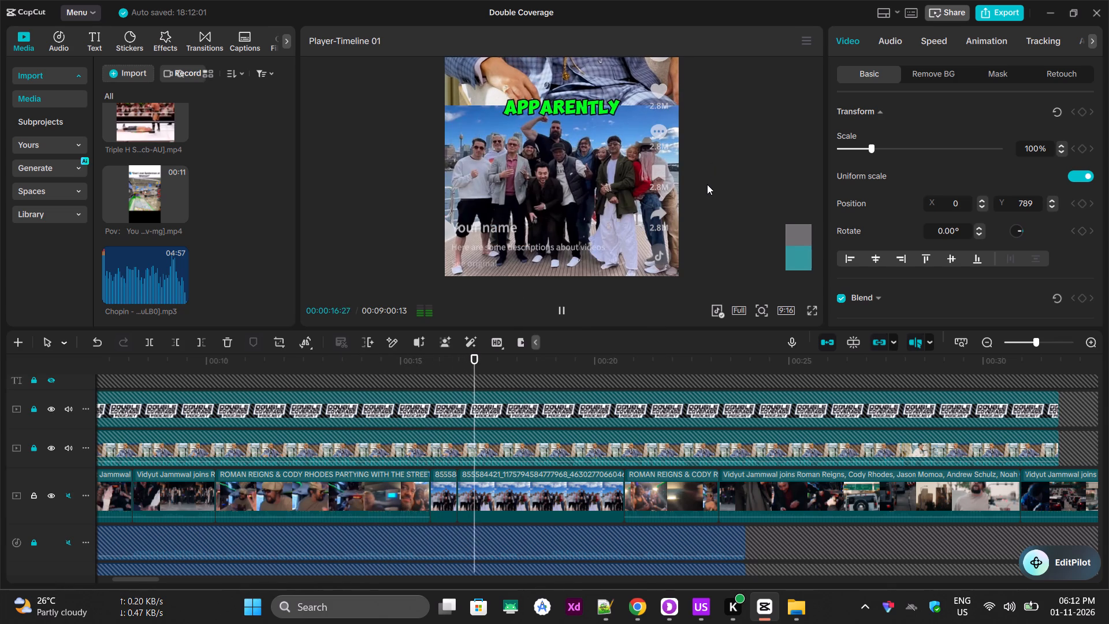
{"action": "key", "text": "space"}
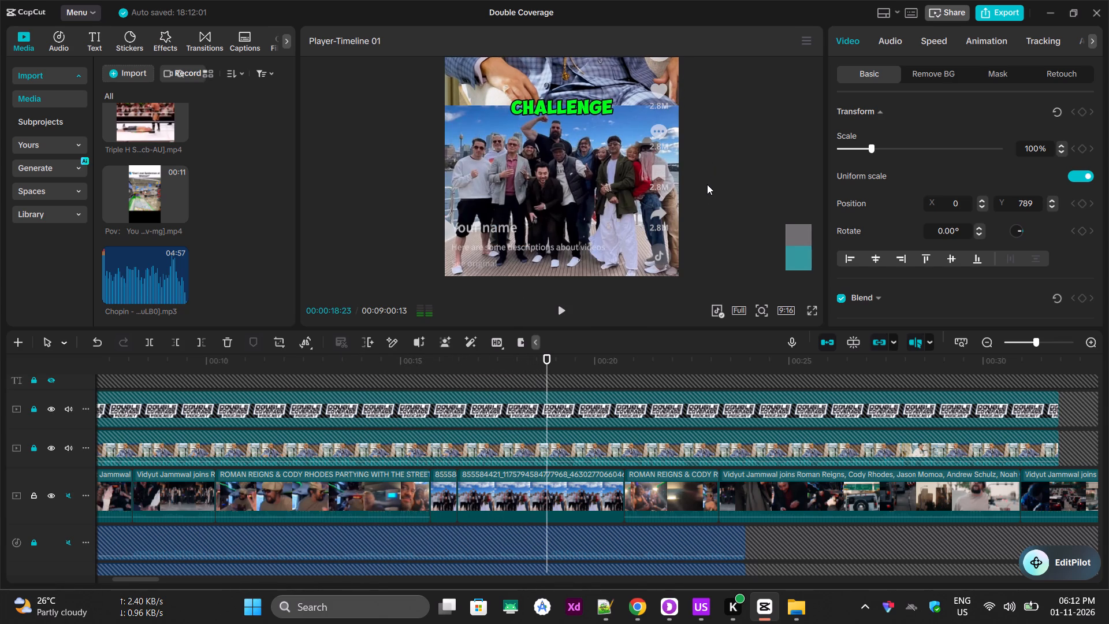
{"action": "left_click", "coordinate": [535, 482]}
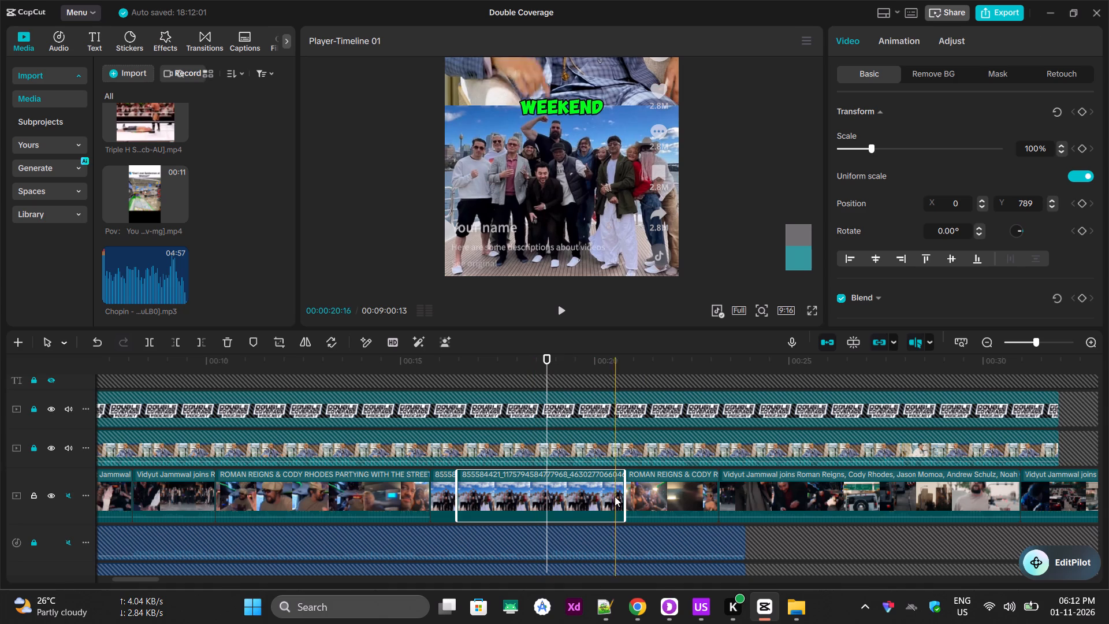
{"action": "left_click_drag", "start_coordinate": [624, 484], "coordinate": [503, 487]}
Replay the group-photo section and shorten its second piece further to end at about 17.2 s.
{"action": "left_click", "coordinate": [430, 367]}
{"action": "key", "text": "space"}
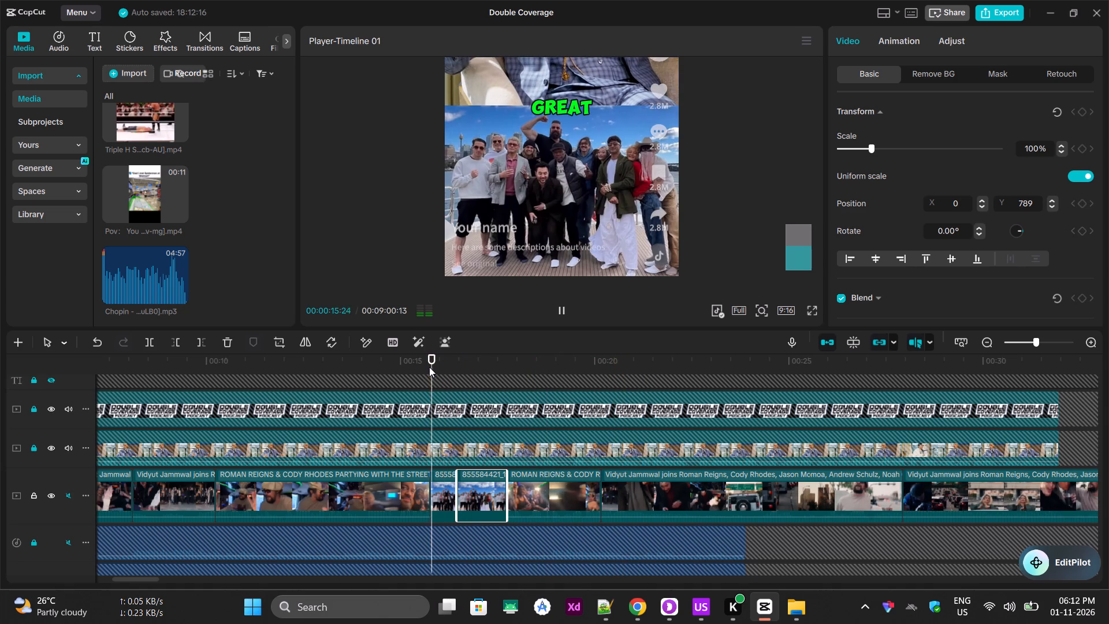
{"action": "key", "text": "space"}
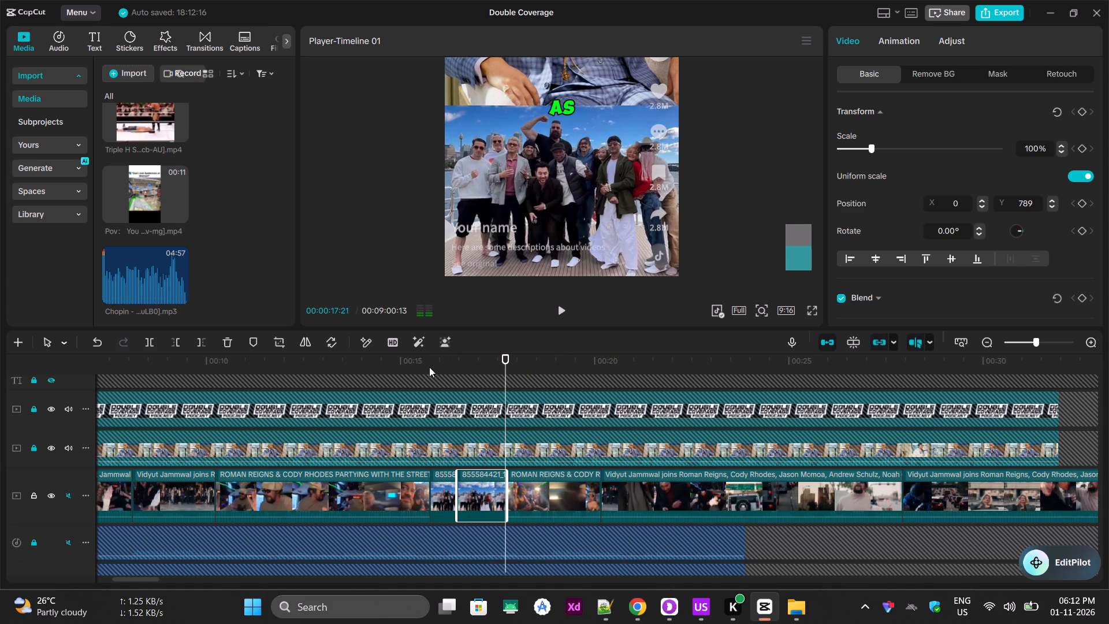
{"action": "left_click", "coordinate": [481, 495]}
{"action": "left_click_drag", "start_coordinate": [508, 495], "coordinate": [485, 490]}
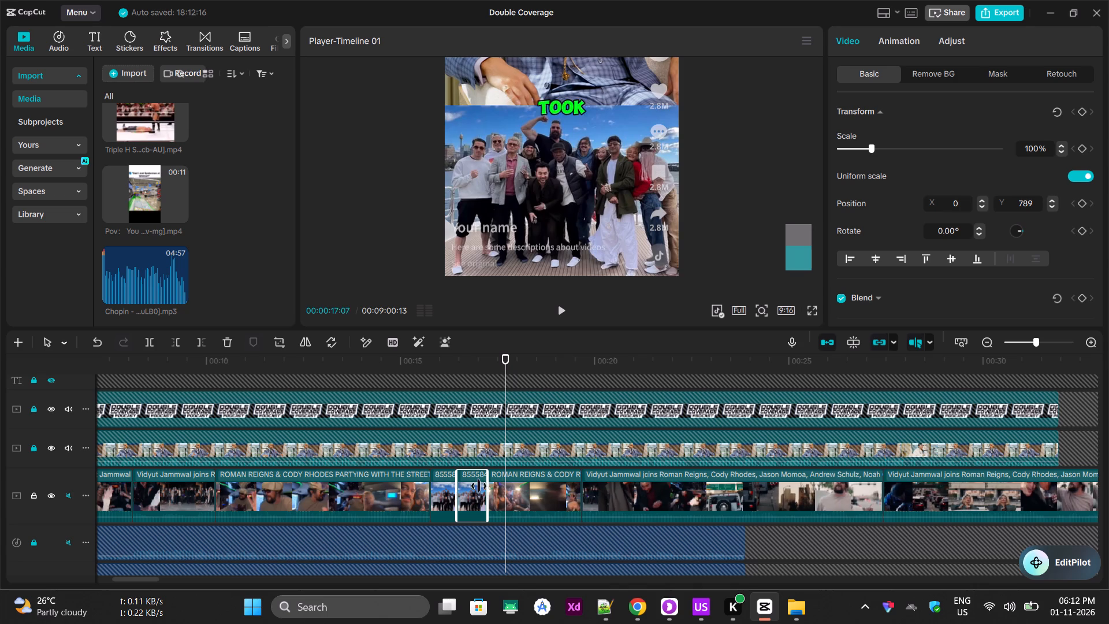
Replay the section from about 14 s several times to check the group photo against the captions.
{"action": "left_click", "coordinate": [423, 355]}
{"action": "left_click", "coordinate": [388, 362]}
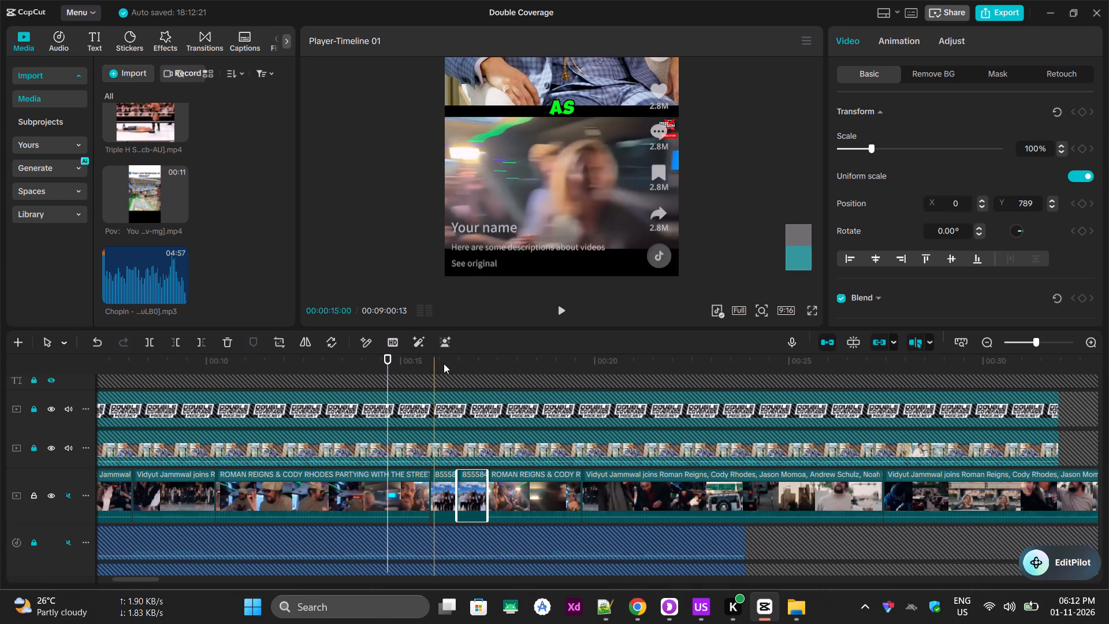
{"action": "key", "text": "space"}
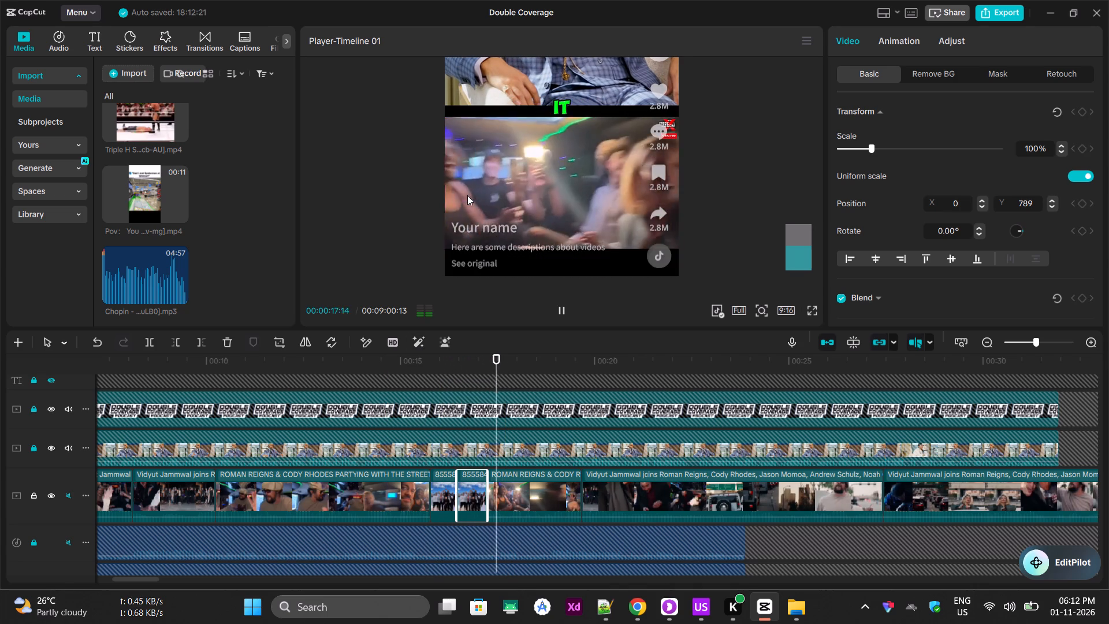
{"action": "key", "text": "space"}
{"action": "left_click", "coordinate": [359, 369]}
{"action": "key", "text": "space"}
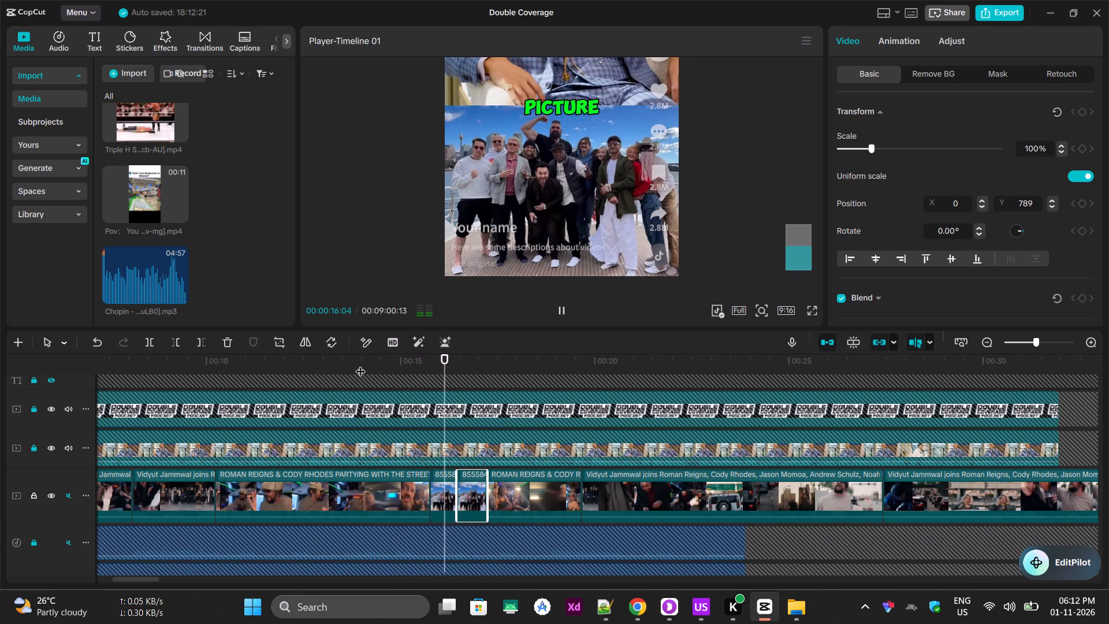
{"action": "key", "text": "space"}
{"action": "left_click", "coordinate": [381, 355]}
{"action": "key", "text": "space"}
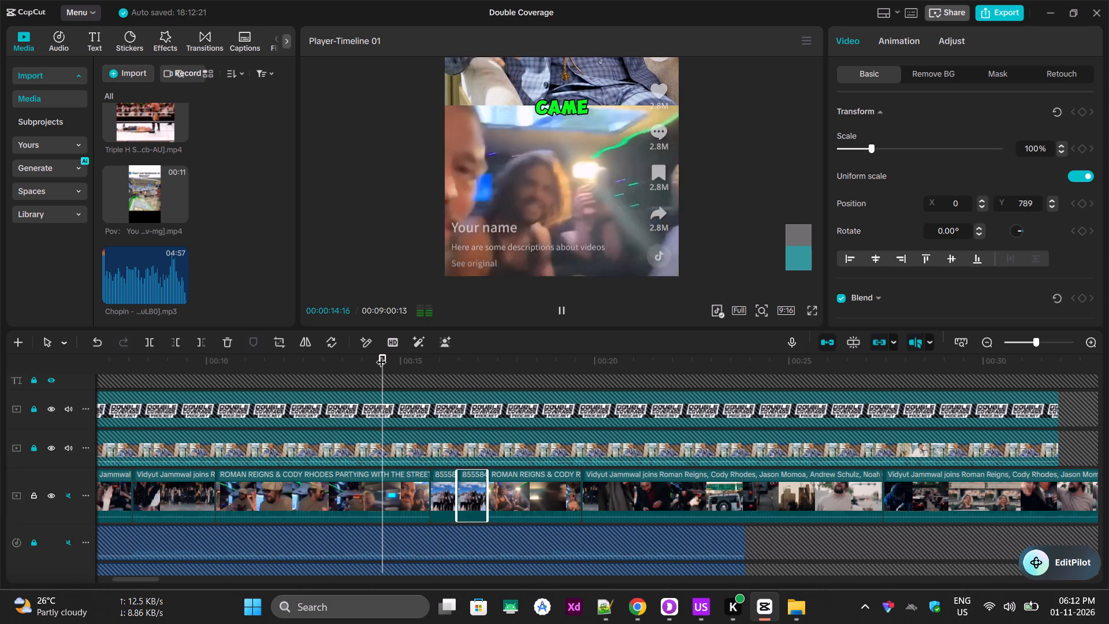
{"action": "key", "text": "space"}
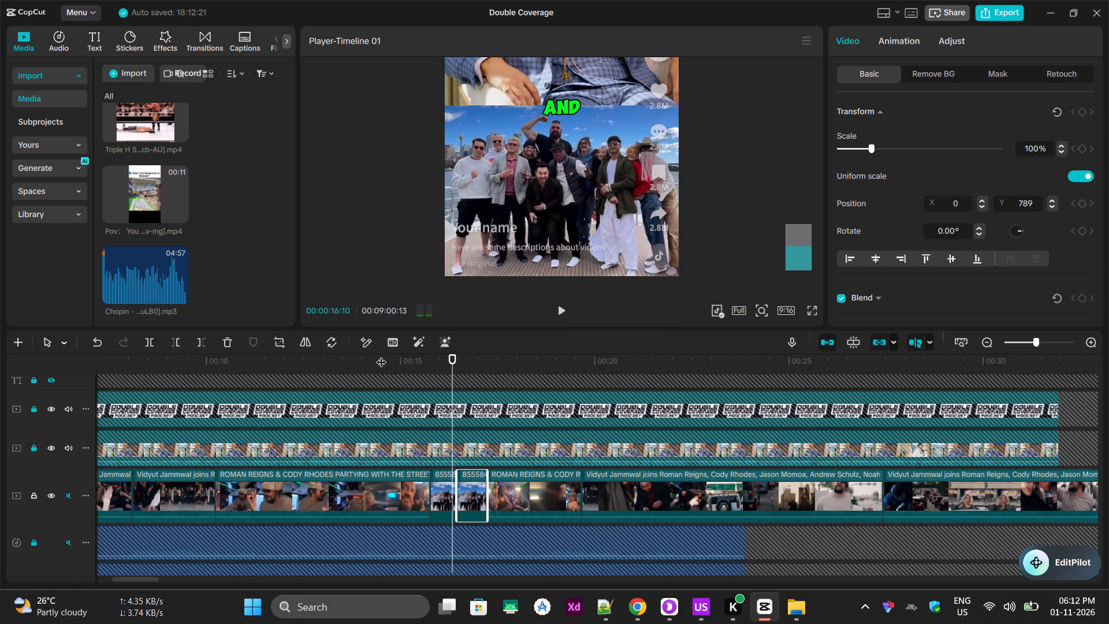
{"action": "key", "text": "space"}
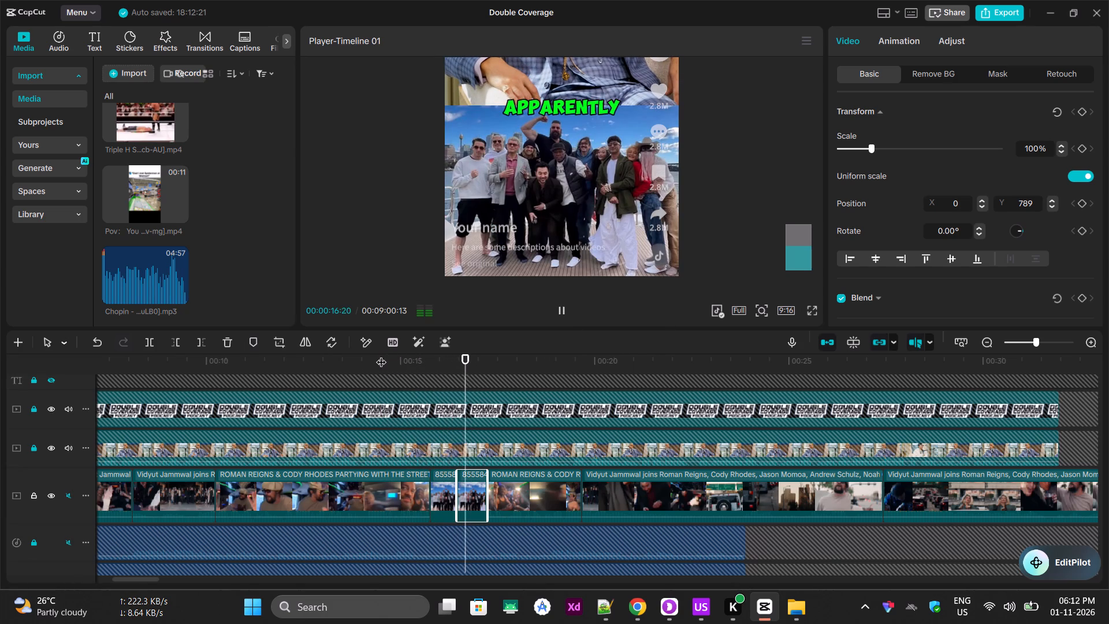
{"action": "key", "text": "space"}
Delete the second group-photo piece from the main track and check the cut by playing from about 15 s.
{"action": "left_click", "coordinate": [436, 493]}
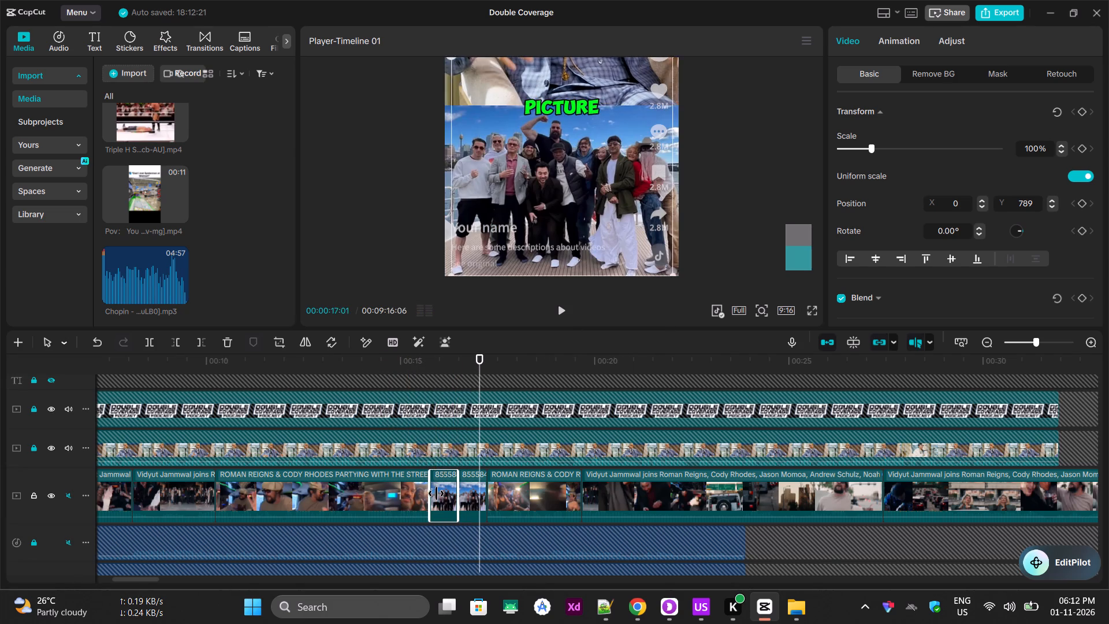
{"action": "left_click", "coordinate": [468, 496]}
{"action": "left_click", "coordinate": [449, 489]}
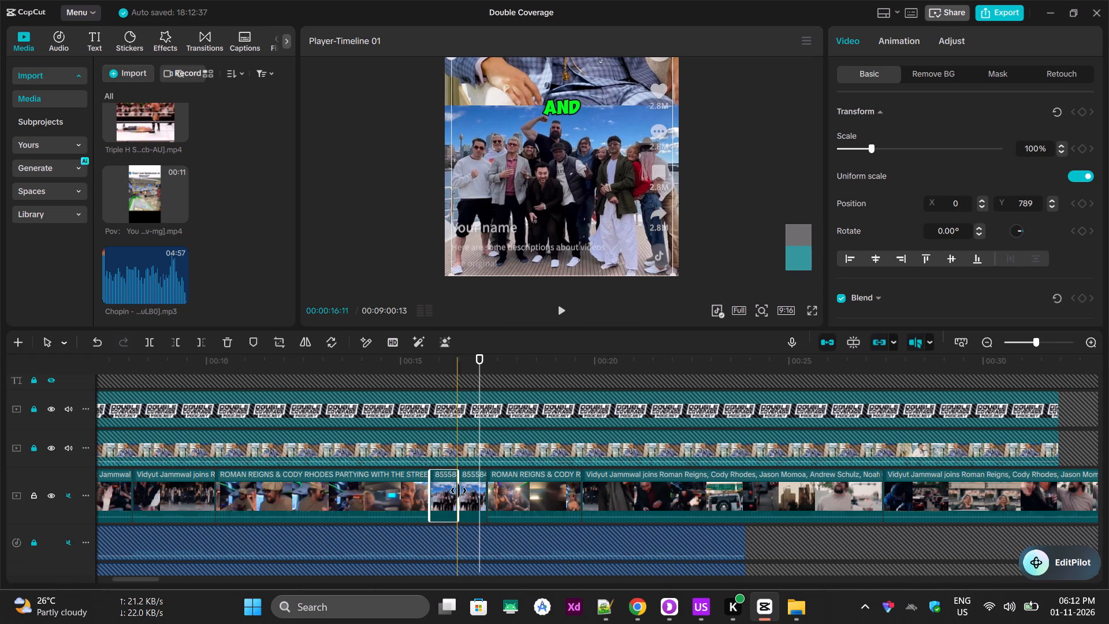
{"action": "left_click", "coordinate": [470, 492]}
{"action": "key", "text": "Delete"}
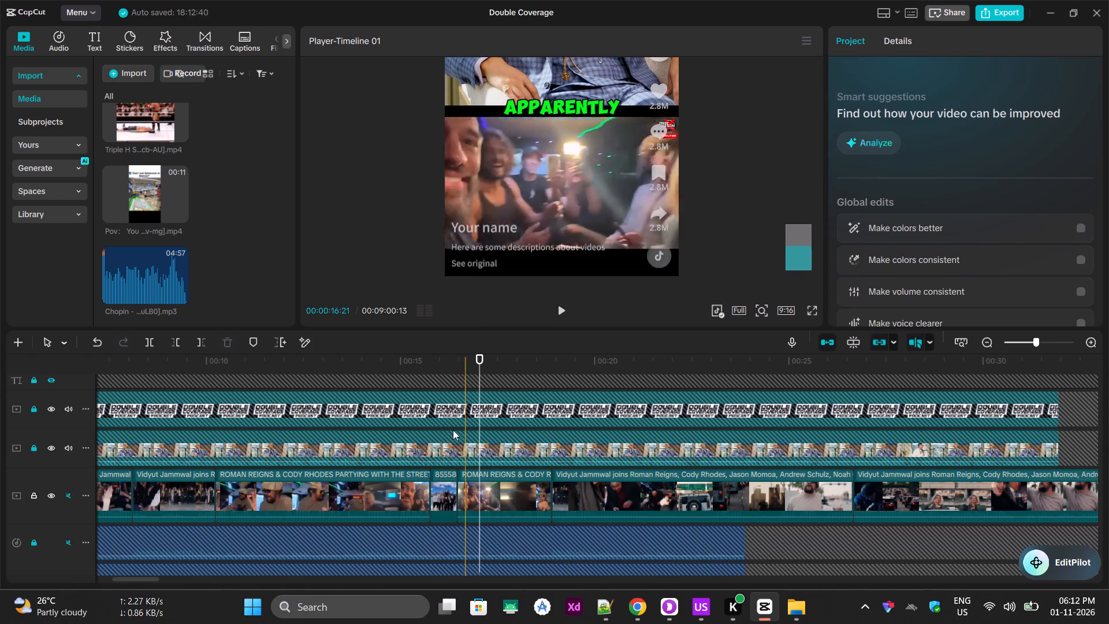
{"action": "left_click", "coordinate": [402, 362]}
{"action": "key", "text": "space"}
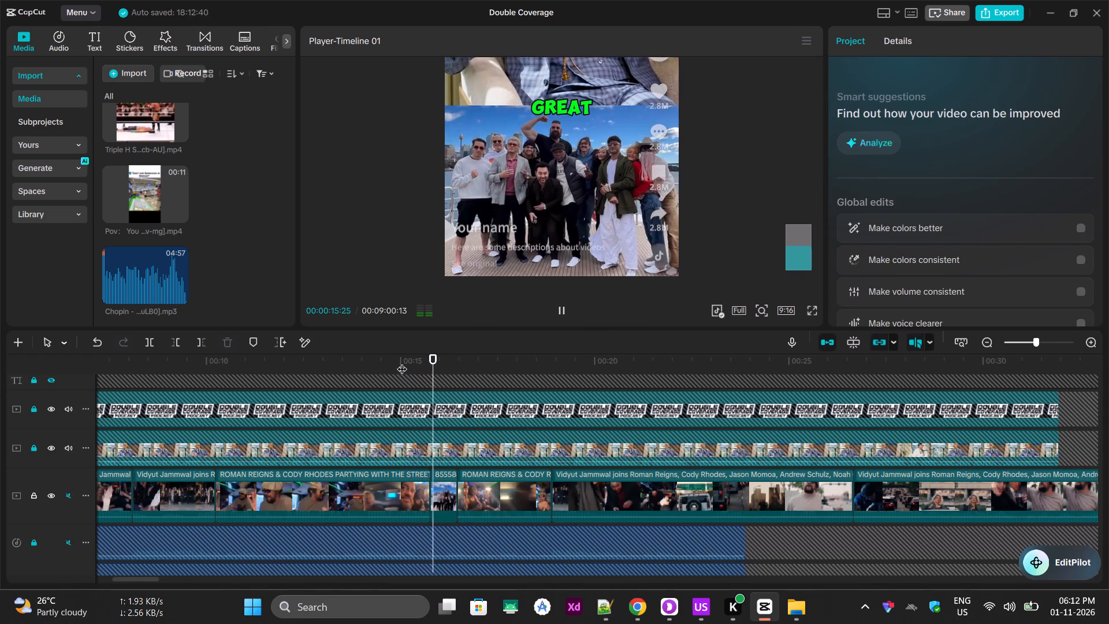
{"action": "key", "text": "space"}
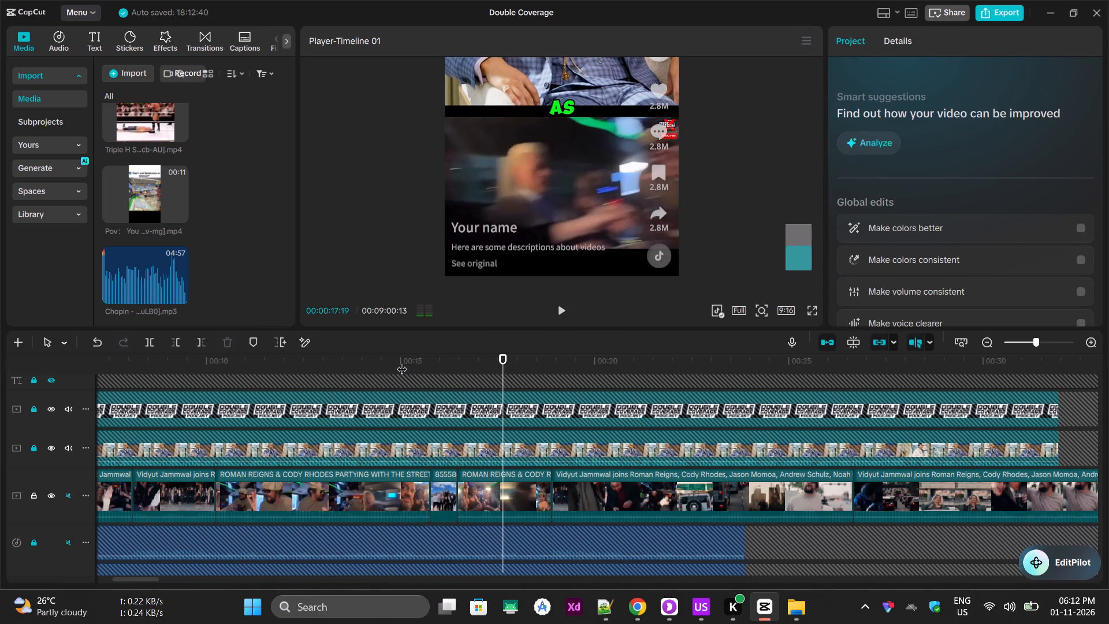
{"action": "left_click", "coordinate": [631, 602]}
{"action": "left_click", "coordinate": [347, 0]}
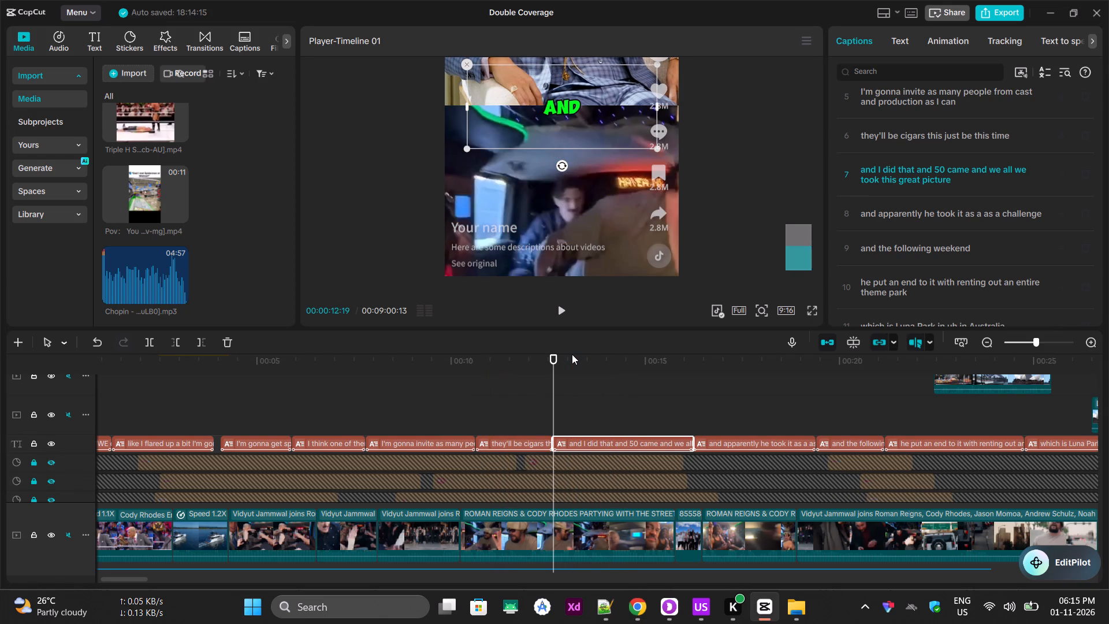
{"action": "key", "text": "alt+Tab"}
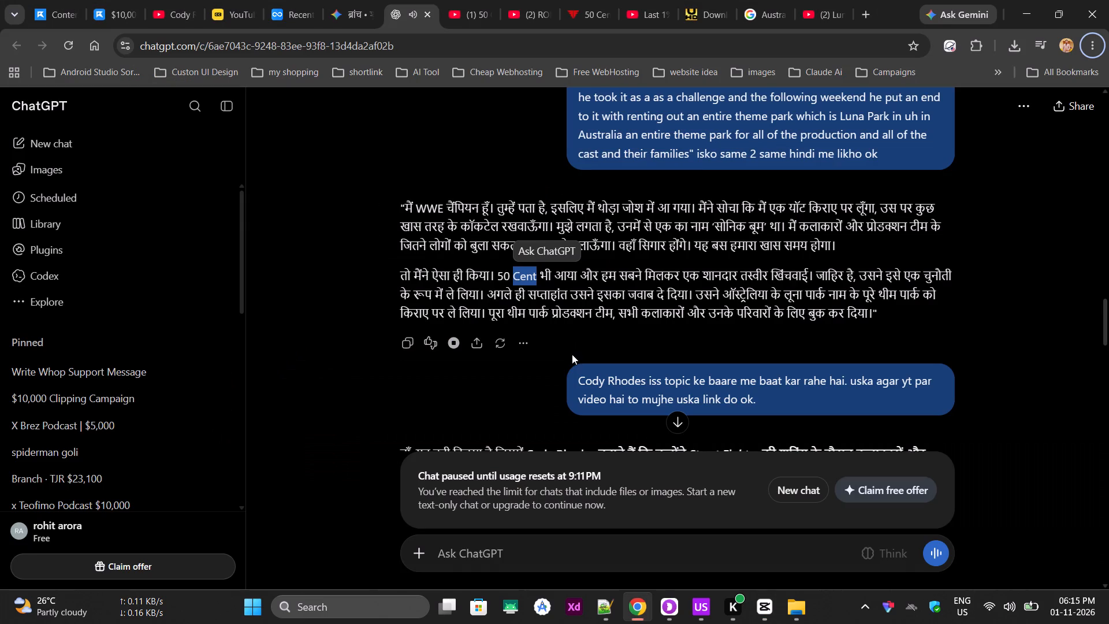
{"action": "scroll", "coordinate": [803, 272], "scroll_direction": "up", "scroll_amount": 2}
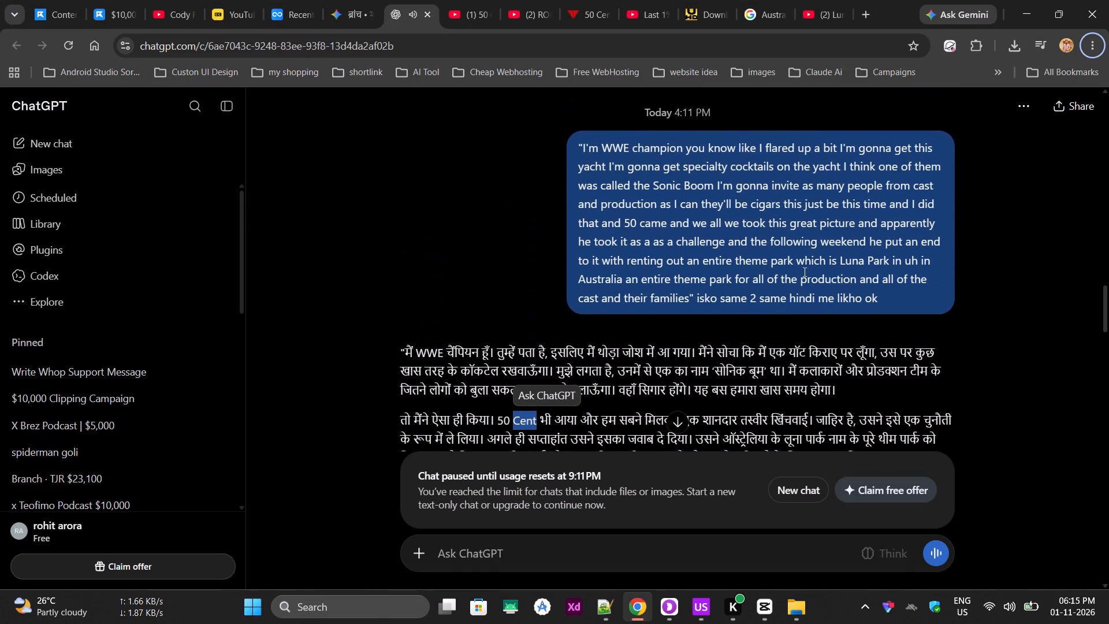
Return to CapCut and replace "came" with "Cent" in caption 7, so it reads "and I did that and 50 Cent and we all…".
{"action": "key", "text": "alt+Tab"}
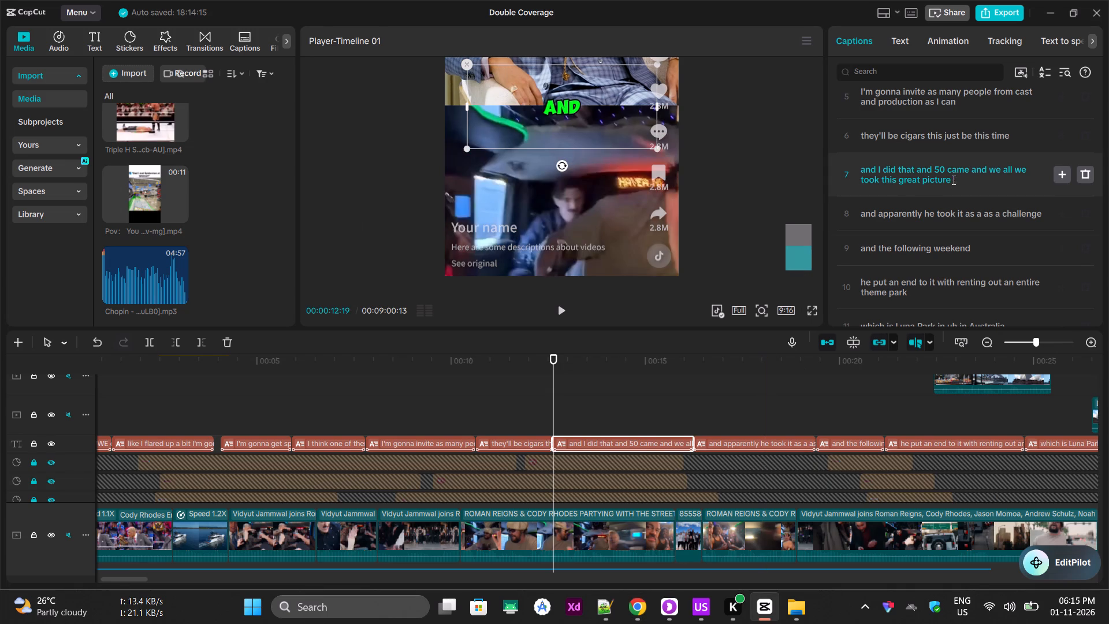
{"action": "left_click", "coordinate": [965, 170]}
{"action": "left_click_drag", "start_coordinate": [970, 173], "coordinate": [949, 171]}
{"action": "key", "text": "ctrl+v"}
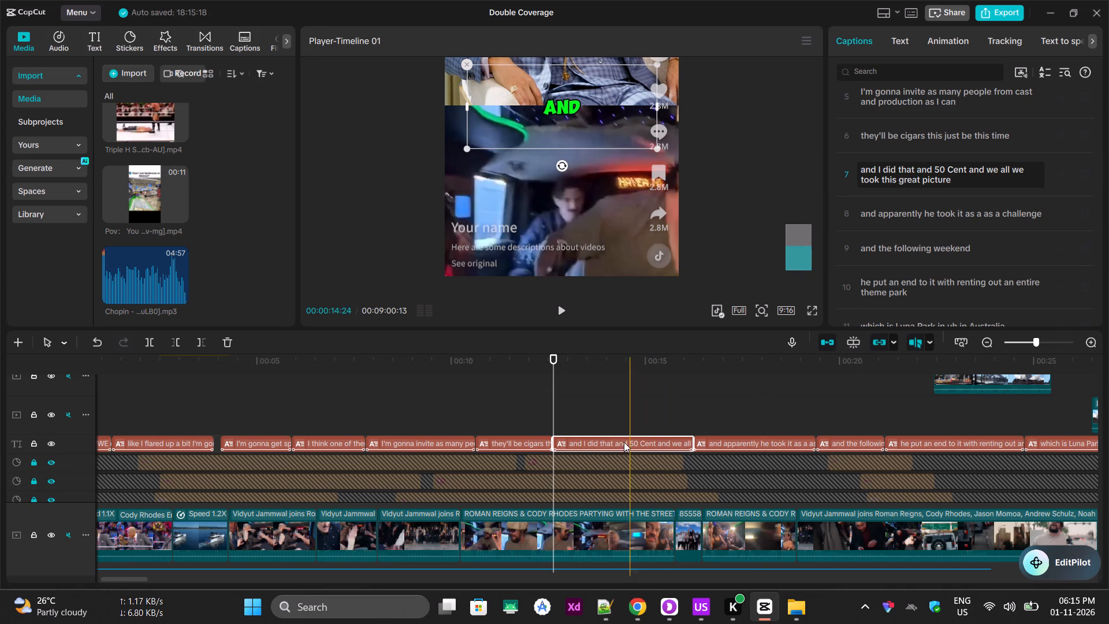
Play the edited caption from about 00:00:12:19, and scrub back to 00:00:14:11 to check its wording against the footage.
{"action": "left_click", "coordinate": [555, 383]}
{"action": "key", "text": "space"}
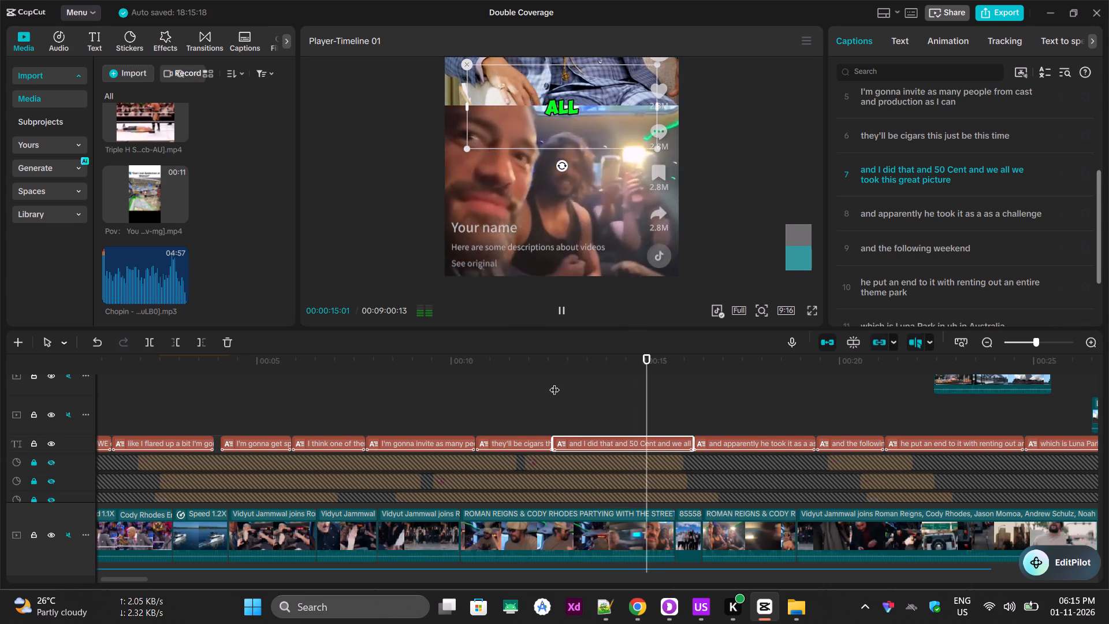
{"action": "left_click", "coordinate": [586, 399]}
{"action": "left_click_drag", "start_coordinate": [575, 382], "coordinate": [545, 378]}
{"action": "left_click_drag", "start_coordinate": [588, 366], "coordinate": [607, 373]}
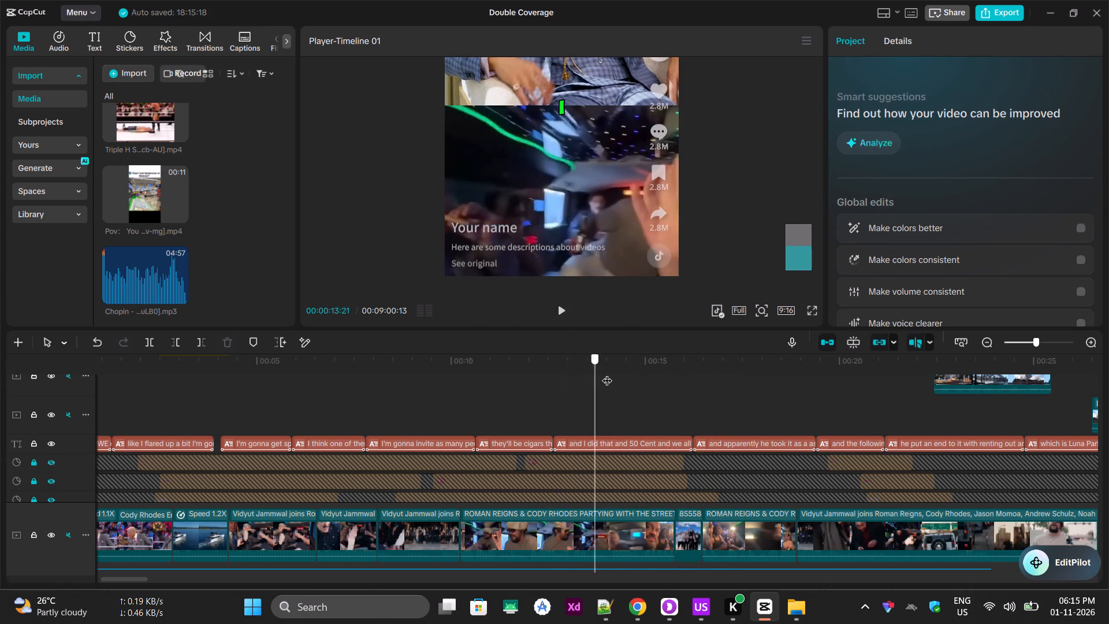
{"action": "left_click_drag", "start_coordinate": [607, 373], "coordinate": [621, 374]}
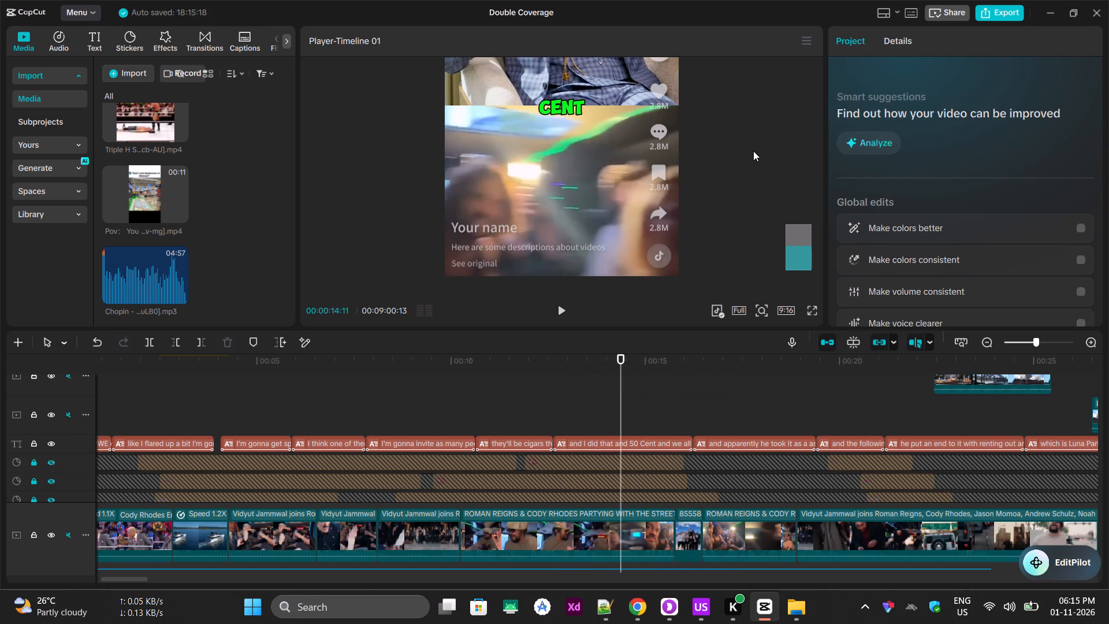
Split the Roman Reigns and Cody Rhodes partying clip on the main track at 00:00:14:00, where the caption word "50" starts.
{"action": "key", "text": "Left"}
{"action": "key", "text": "Left"}
{"action": "key", "text": "Left"}
{"action": "key", "text": "Left"}
{"action": "key", "text": "Left"}
{"action": "key", "text": "Left"}
{"action": "key", "text": "Left"}
{"action": "key", "text": "Left"}
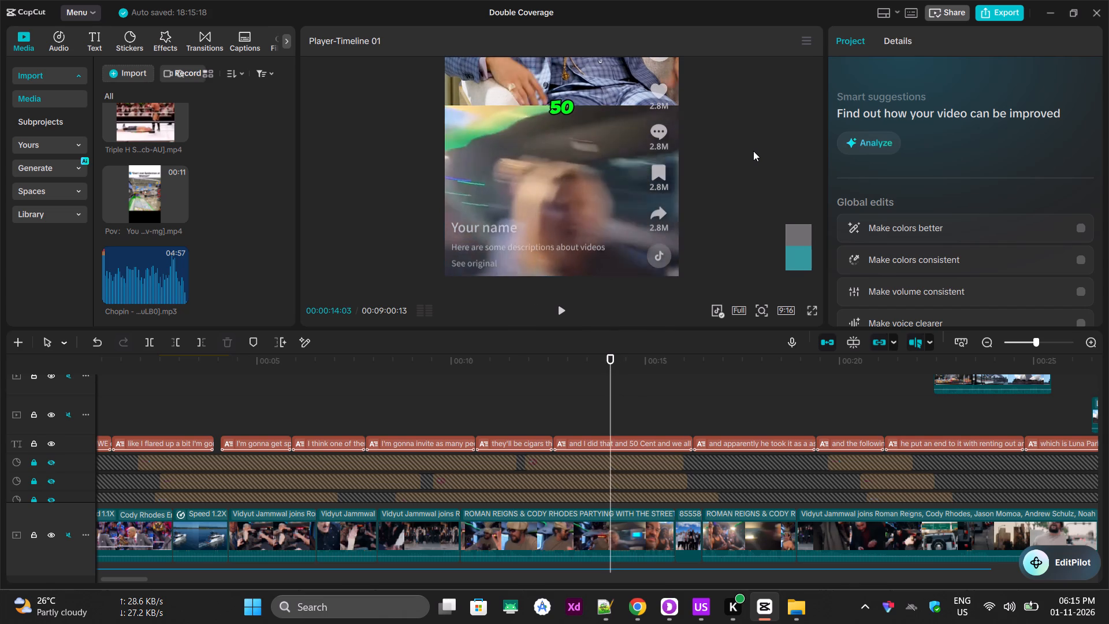
{"action": "key", "text": "Left"}
{"action": "key", "text": "Left"}
{"action": "key", "text": "Left"}
{"action": "key", "text": "Left"}
{"action": "key", "text": "Left"}
{"action": "key", "text": "Left"}
{"action": "key", "text": "Left"}
{"action": "key", "text": "Right"}
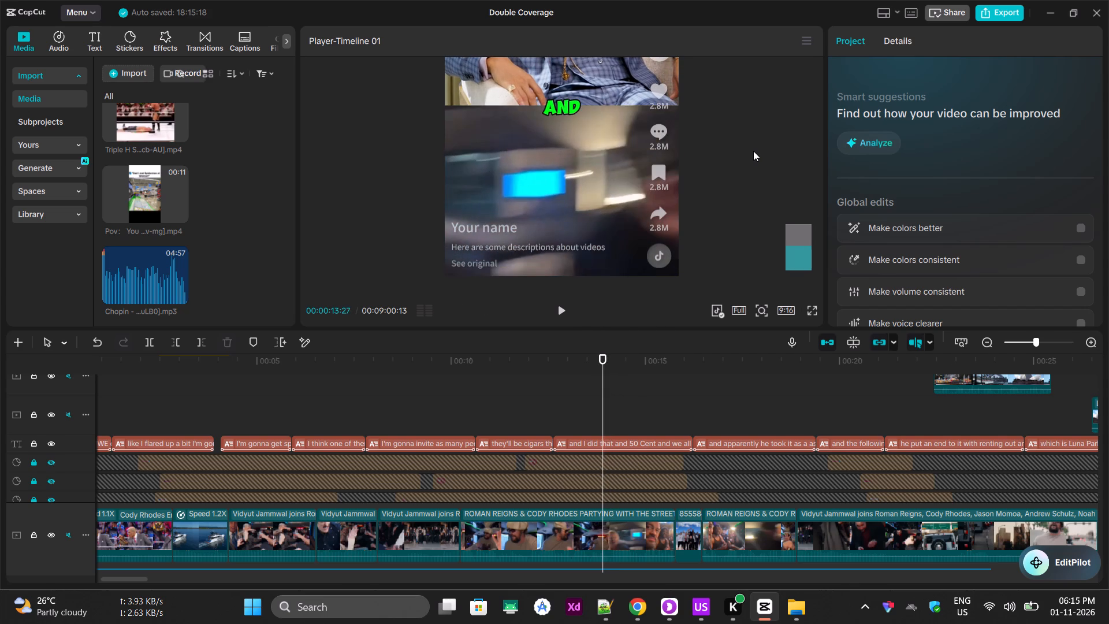
{"action": "key", "text": "Right"}
{"action": "key", "text": "Right"}
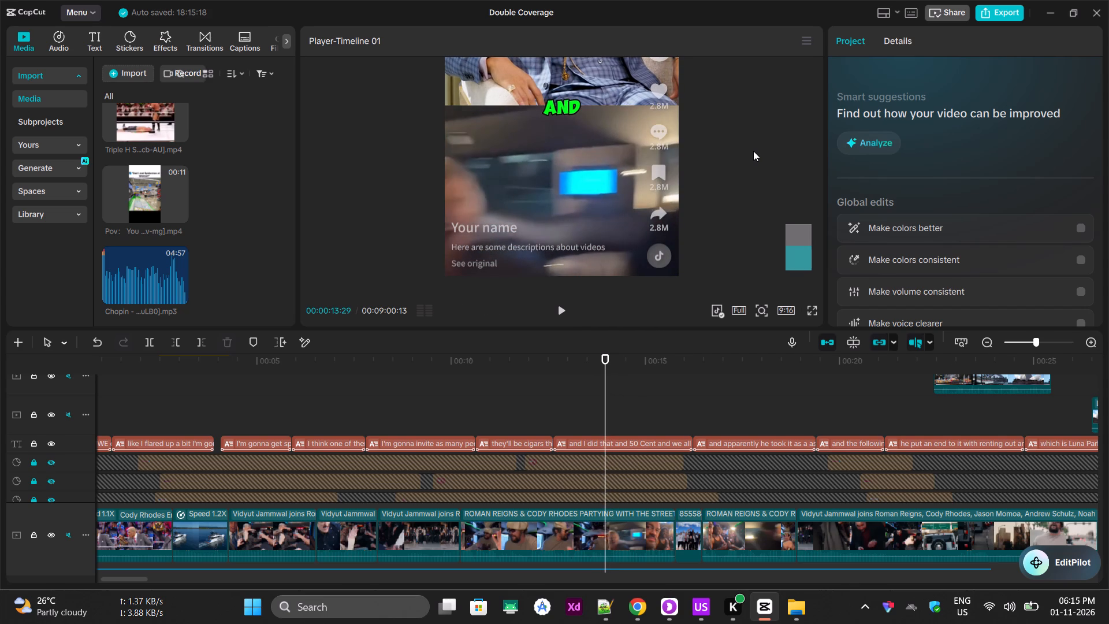
{"action": "key", "text": "Right"}
{"action": "left_click", "coordinate": [620, 526]}
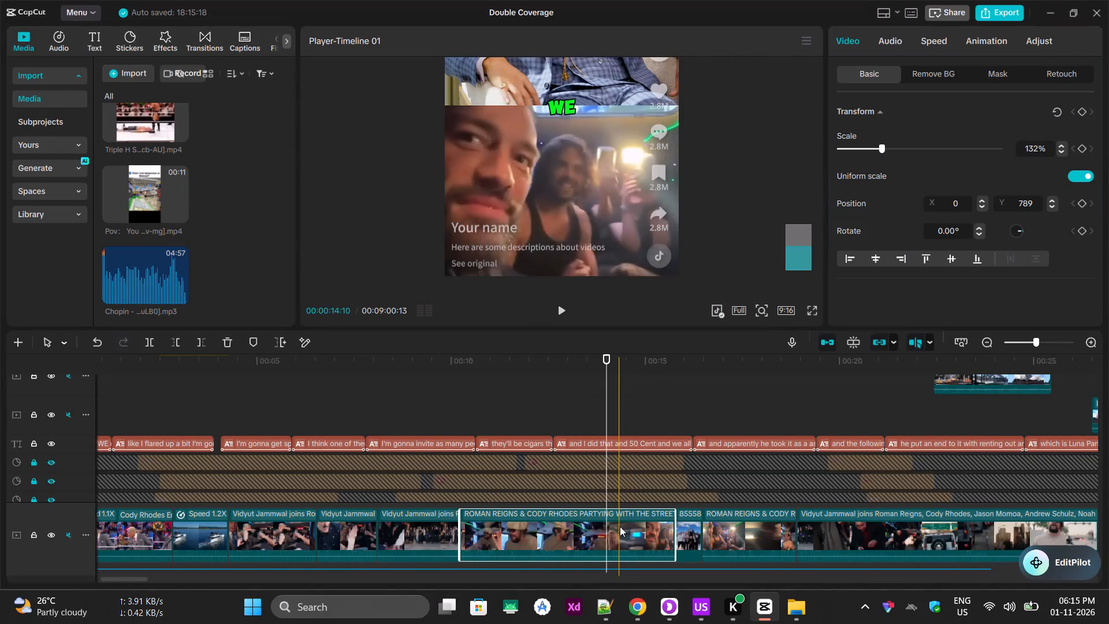
{"action": "left_click", "coordinate": [147, 342]}
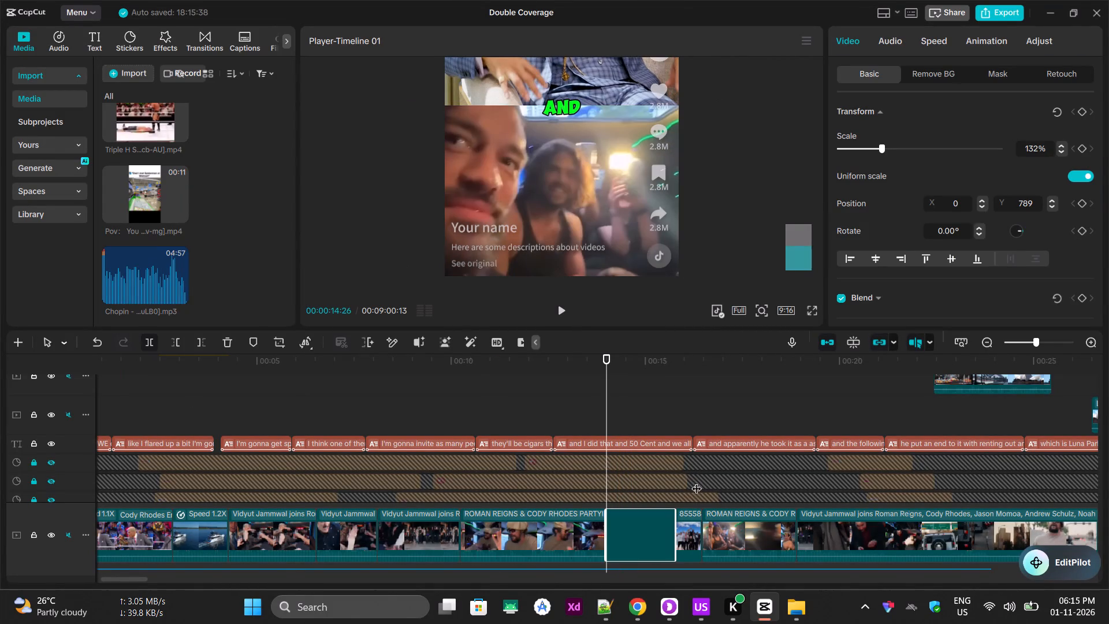
Switch to File Explorer, open the a7b27f50… AVIF photo from Downloads, inspect it enlarged, and close it.
{"action": "left_click", "coordinate": [799, 608]}
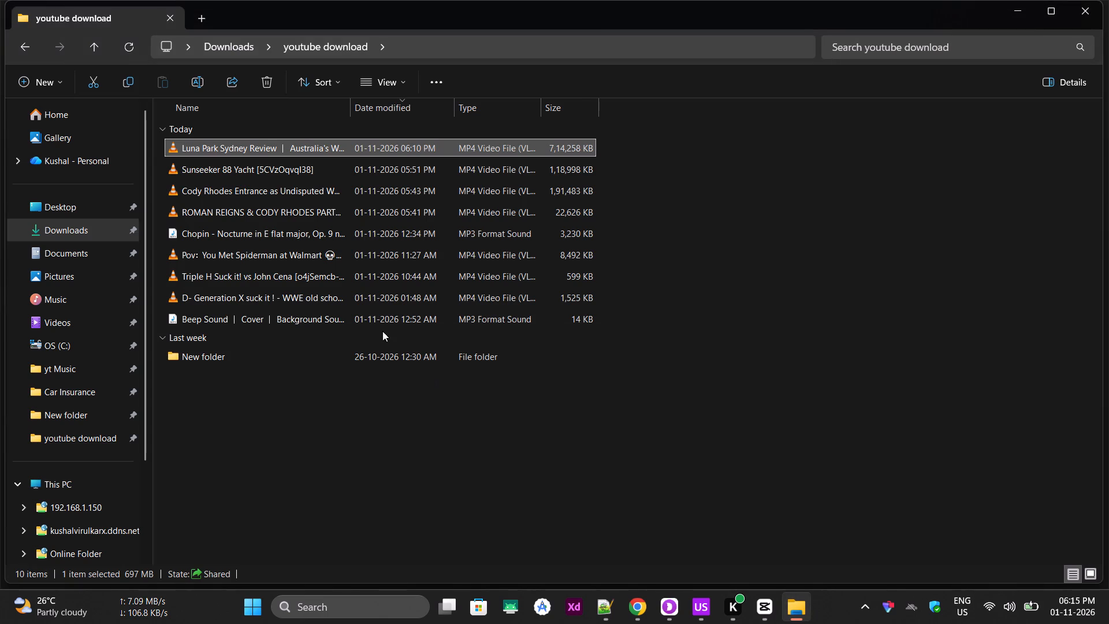
{"action": "left_click", "coordinate": [24, 46]}
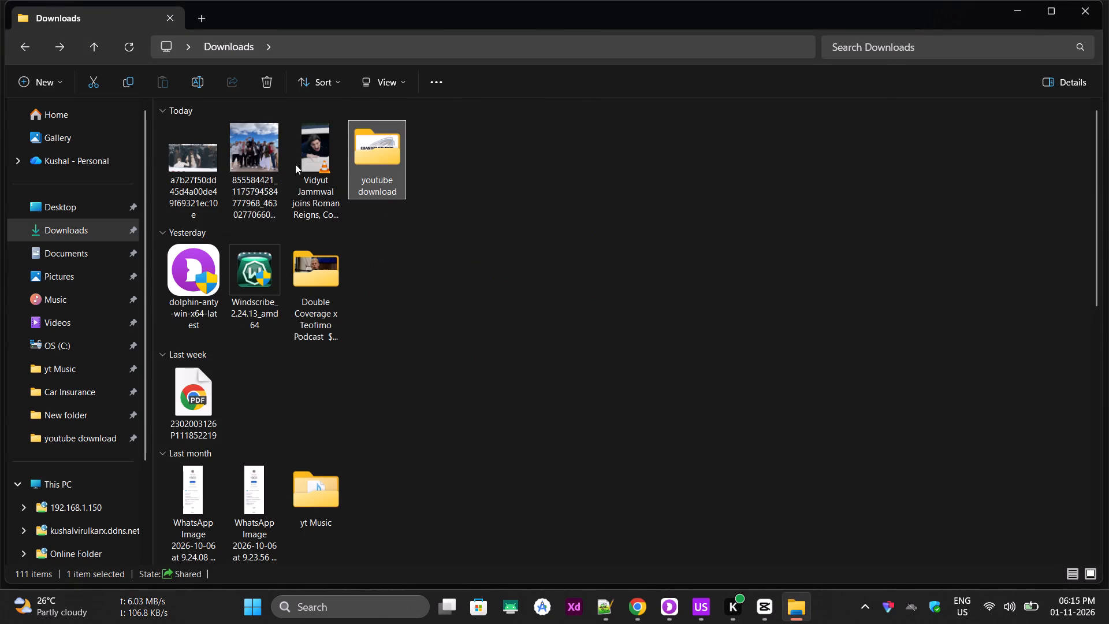
{"action": "double_click", "coordinate": [209, 154]}
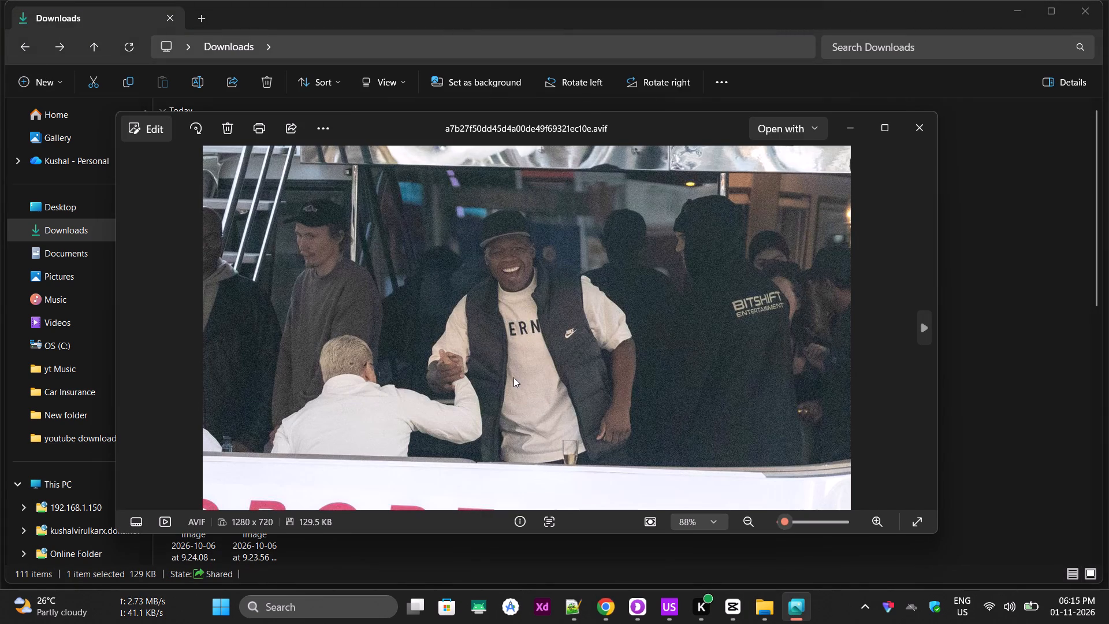
{"action": "scroll", "coordinate": [512, 377], "scroll_direction": "up", "scroll_amount": 7}
{"action": "left_click_drag", "start_coordinate": [539, 248], "coordinate": [546, 415]}
{"action": "left_click", "coordinate": [914, 131]}
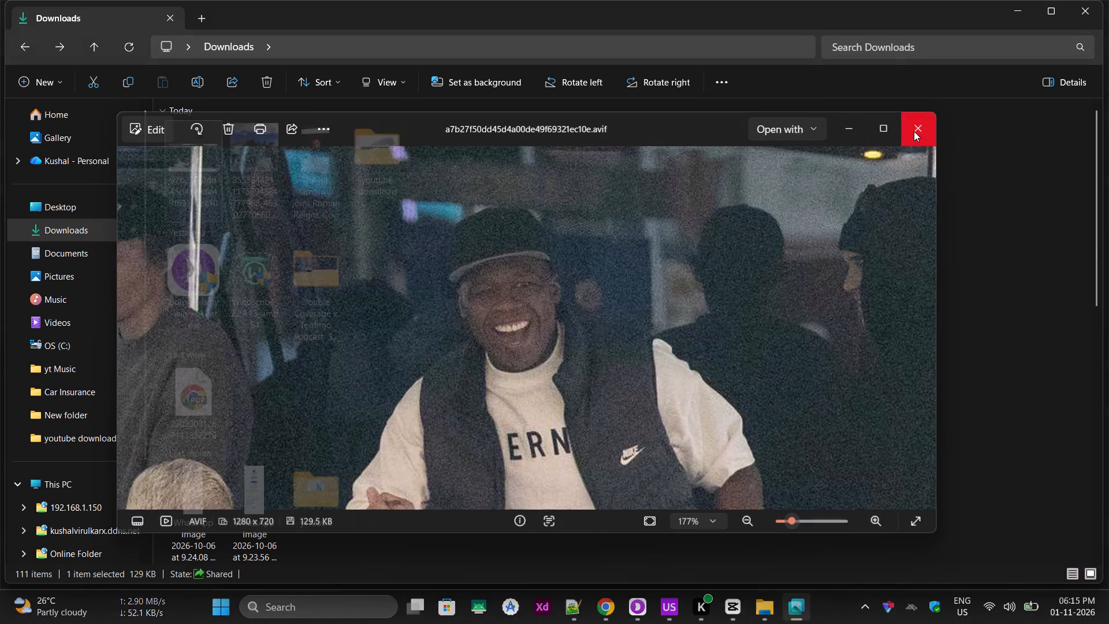
Add the a7b27f50… AVIF photo from Downloads to the CapCut timeline on the track above the captions, starting at 00:00:14:00.
{"action": "left_click_drag", "start_coordinate": [199, 163], "coordinate": [807, 441]}
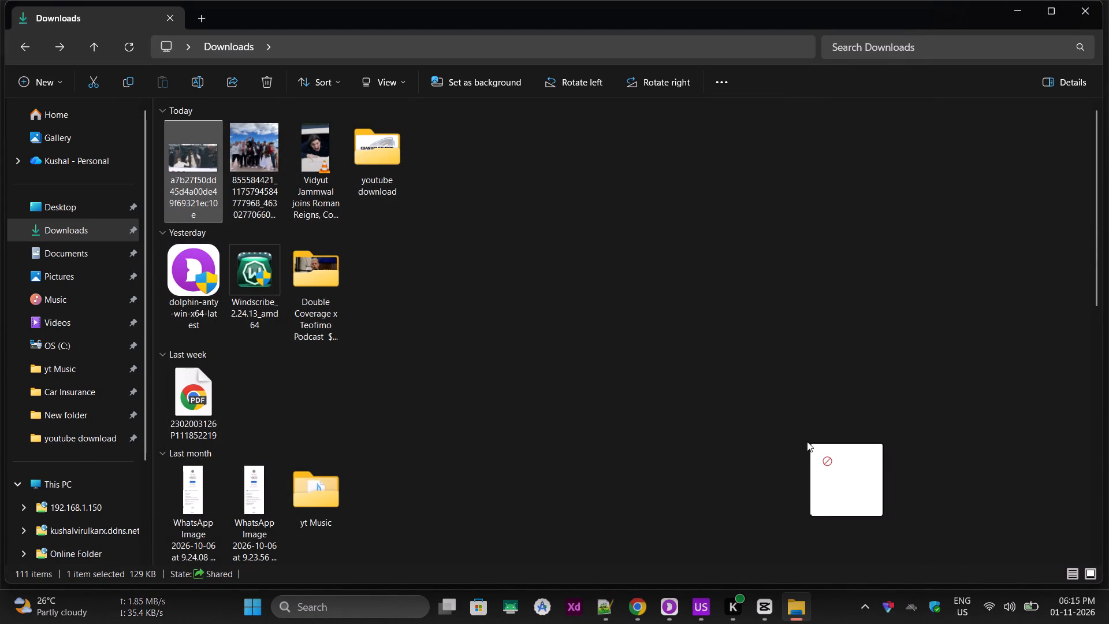
{"action": "left_click_drag", "start_coordinate": [807, 441], "coordinate": [719, 504]}
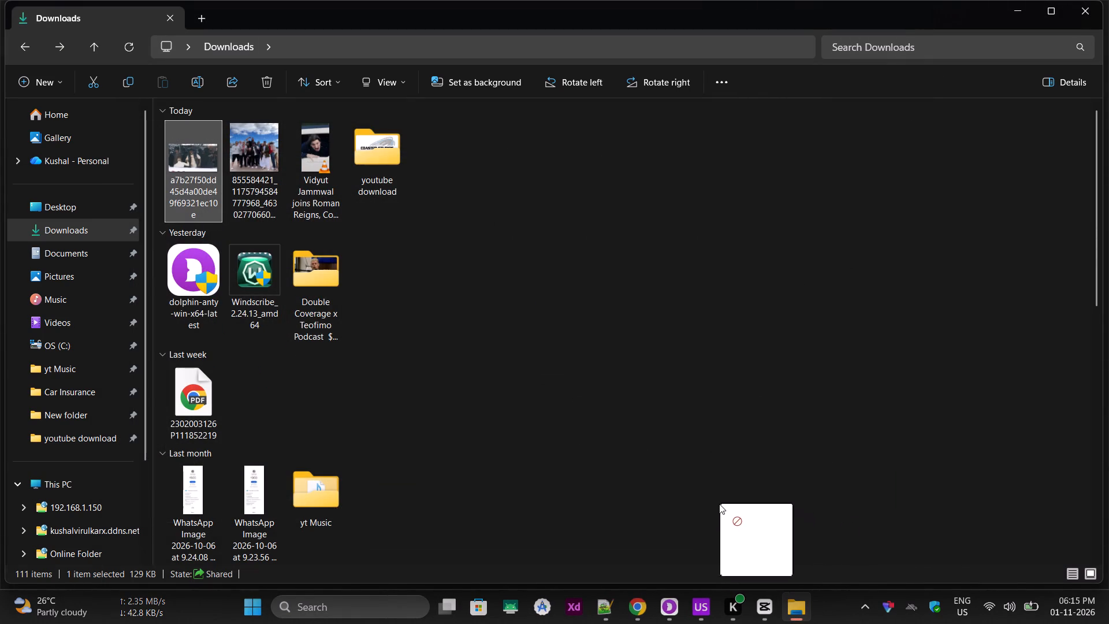
{"action": "left_click_drag", "start_coordinate": [719, 504], "coordinate": [641, 477]}
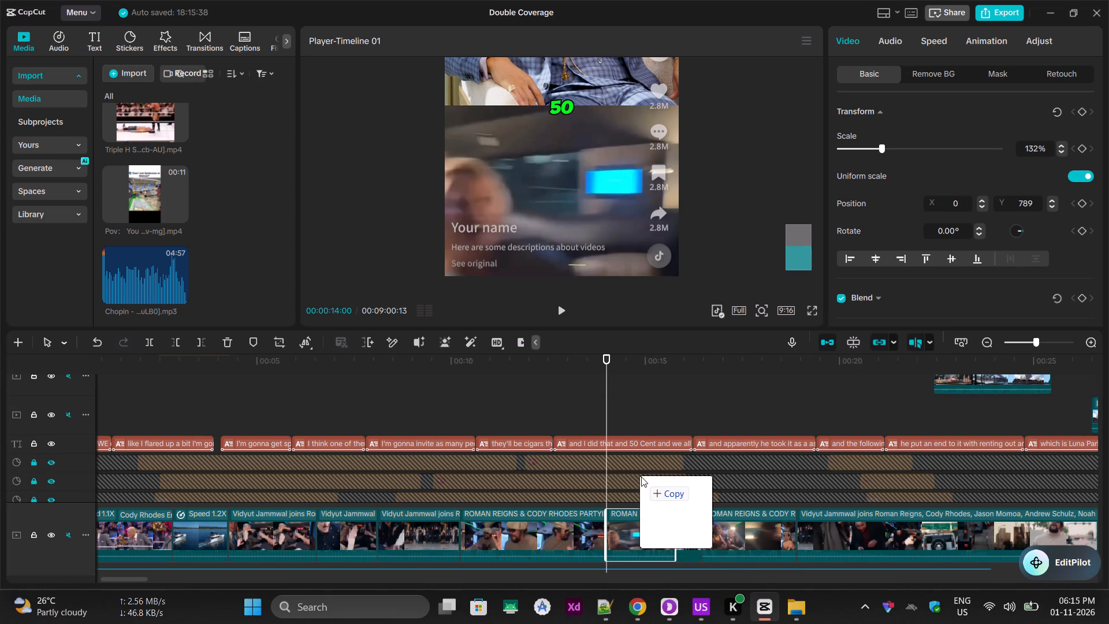
{"action": "left_click_drag", "start_coordinate": [641, 477], "coordinate": [645, 389]}
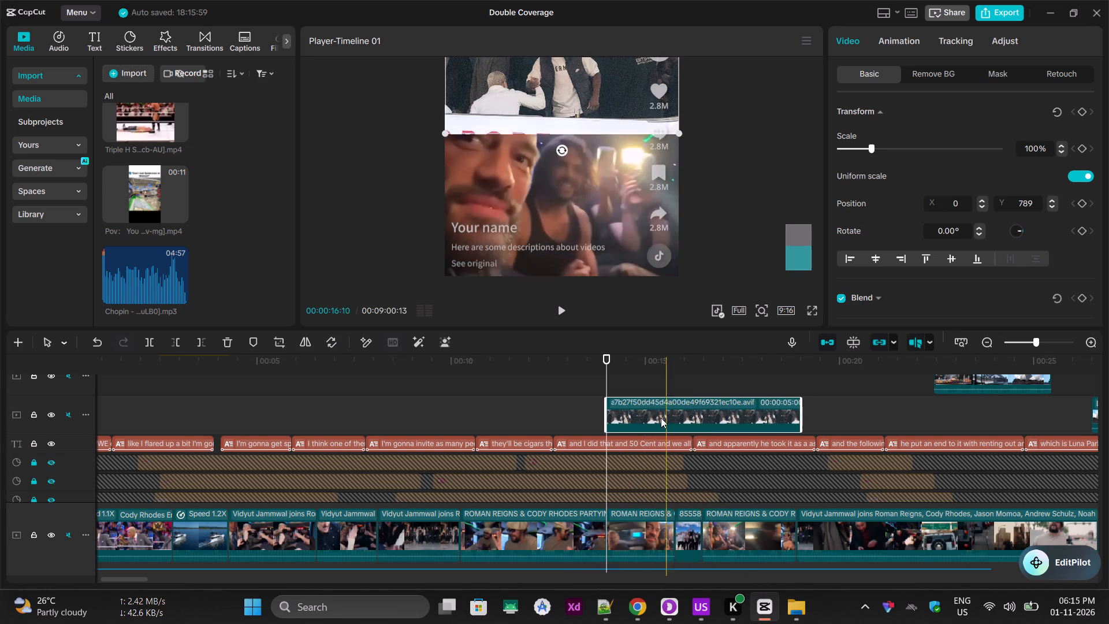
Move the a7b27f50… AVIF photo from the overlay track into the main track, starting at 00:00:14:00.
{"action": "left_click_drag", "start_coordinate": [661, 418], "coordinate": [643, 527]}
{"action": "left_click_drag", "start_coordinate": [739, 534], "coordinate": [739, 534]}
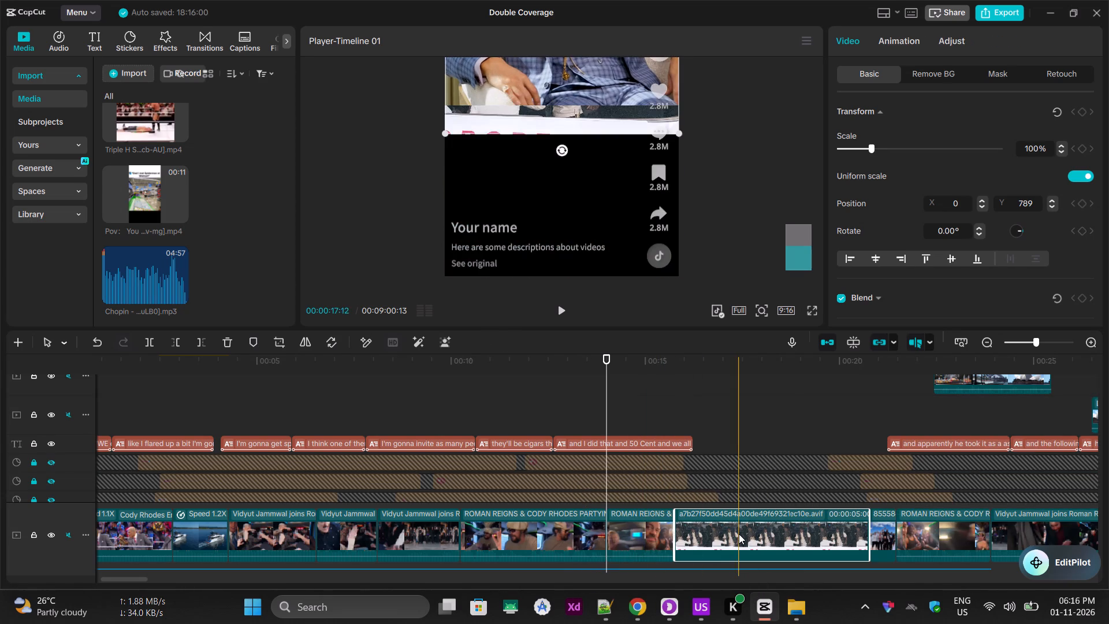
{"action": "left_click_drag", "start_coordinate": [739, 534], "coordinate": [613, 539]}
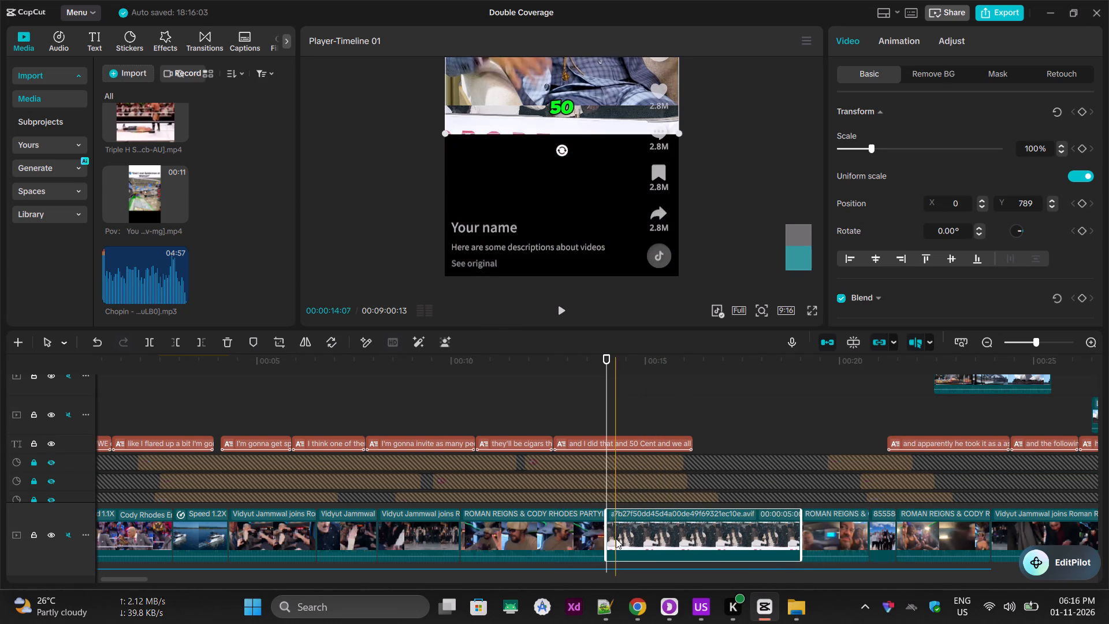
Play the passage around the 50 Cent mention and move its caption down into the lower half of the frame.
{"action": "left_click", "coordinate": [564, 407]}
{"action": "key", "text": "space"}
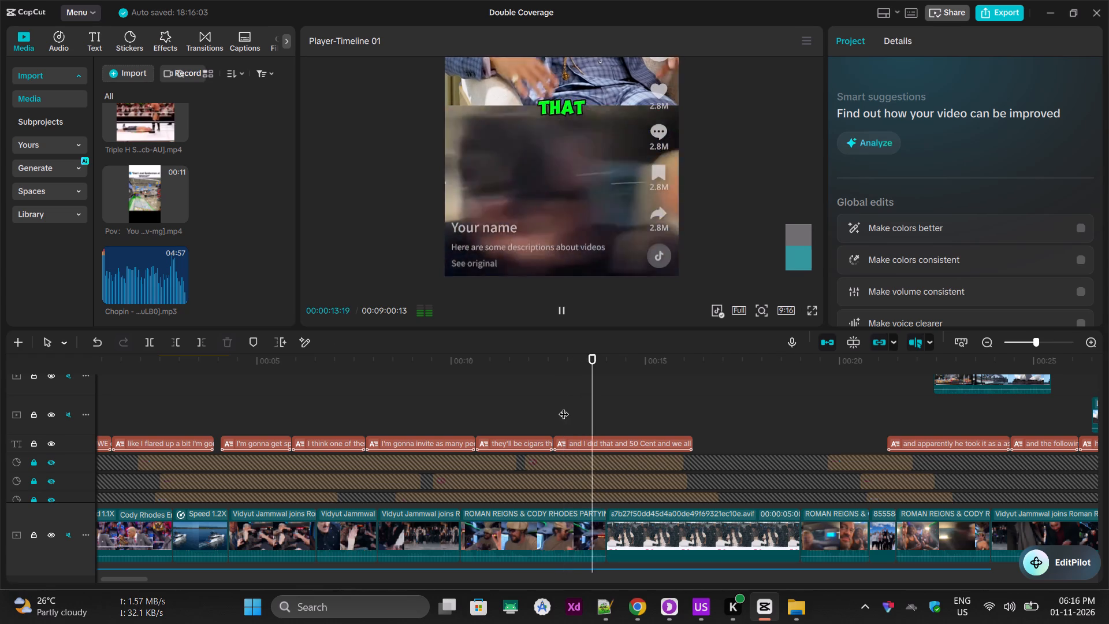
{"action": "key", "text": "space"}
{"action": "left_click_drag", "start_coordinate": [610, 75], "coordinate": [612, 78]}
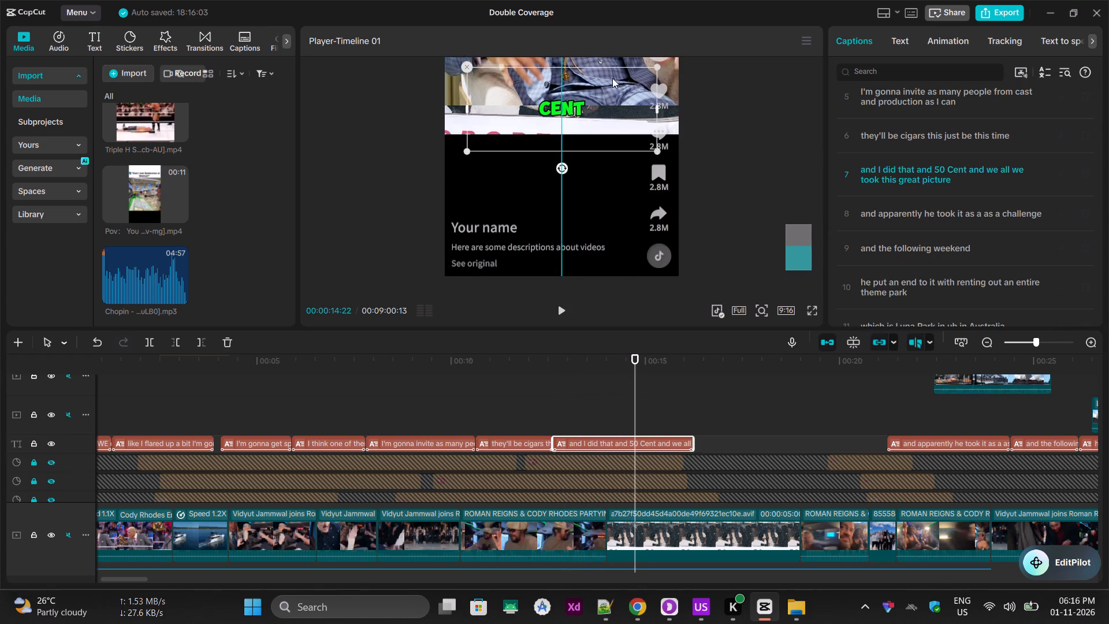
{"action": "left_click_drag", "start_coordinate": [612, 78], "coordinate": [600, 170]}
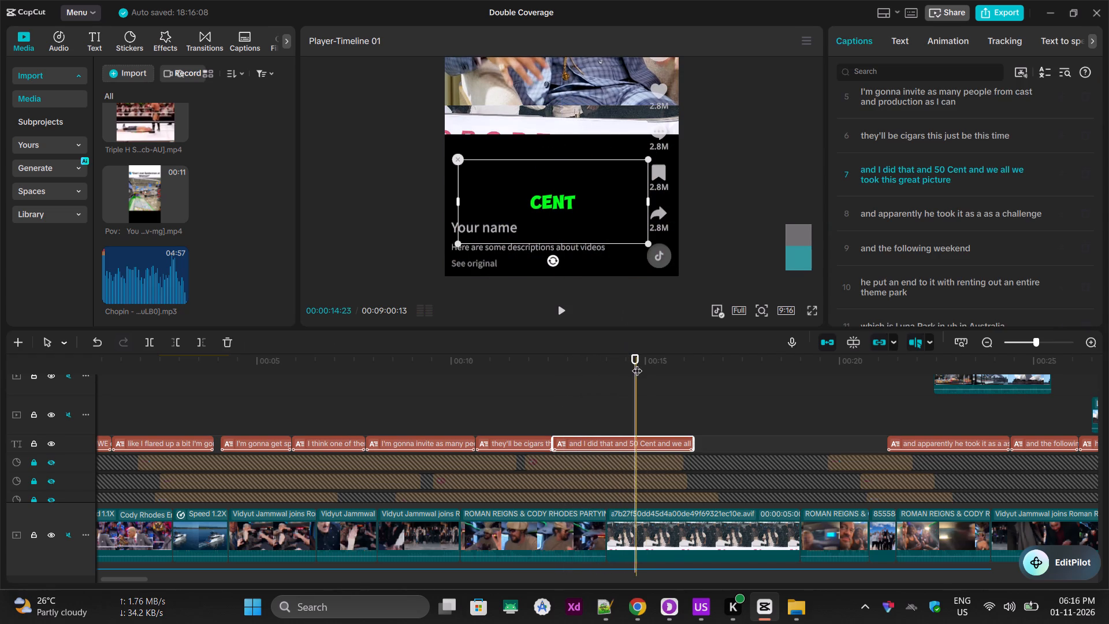
Play the passage again up to about 00:00:15:06 to check the photo and the moved caption.
{"action": "scroll", "coordinate": [666, 393], "scroll_direction": "down", "scroll_amount": 5}
{"action": "scroll", "coordinate": [656, 458], "scroll_direction": "down", "scroll_amount": 6}
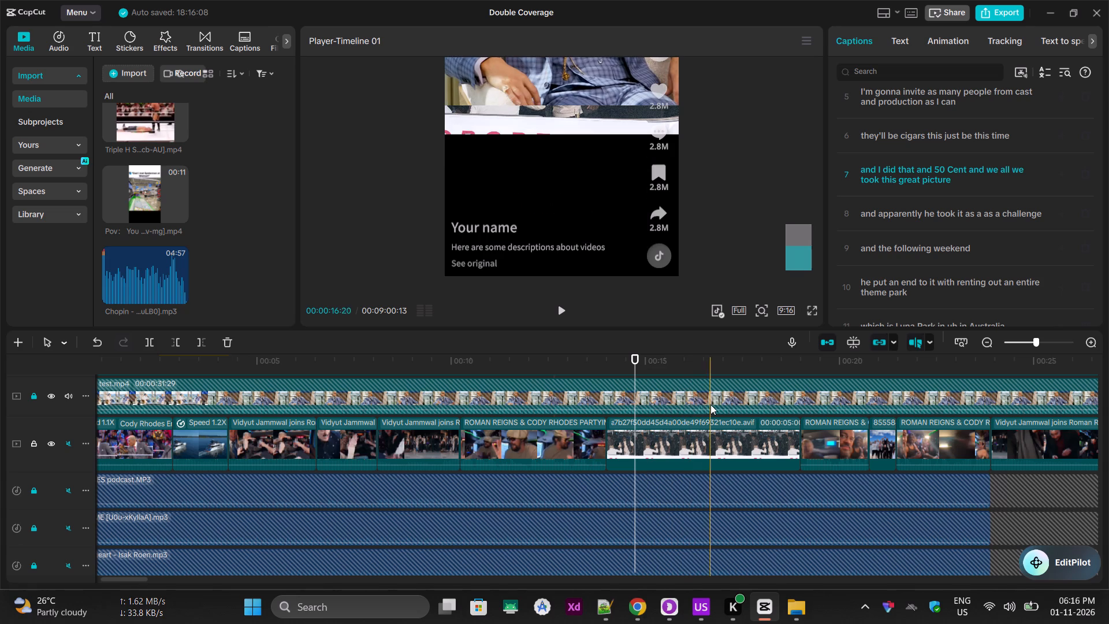
{"action": "left_click_drag", "start_coordinate": [623, 363], "coordinate": [557, 363]}
{"action": "key", "text": "space"}
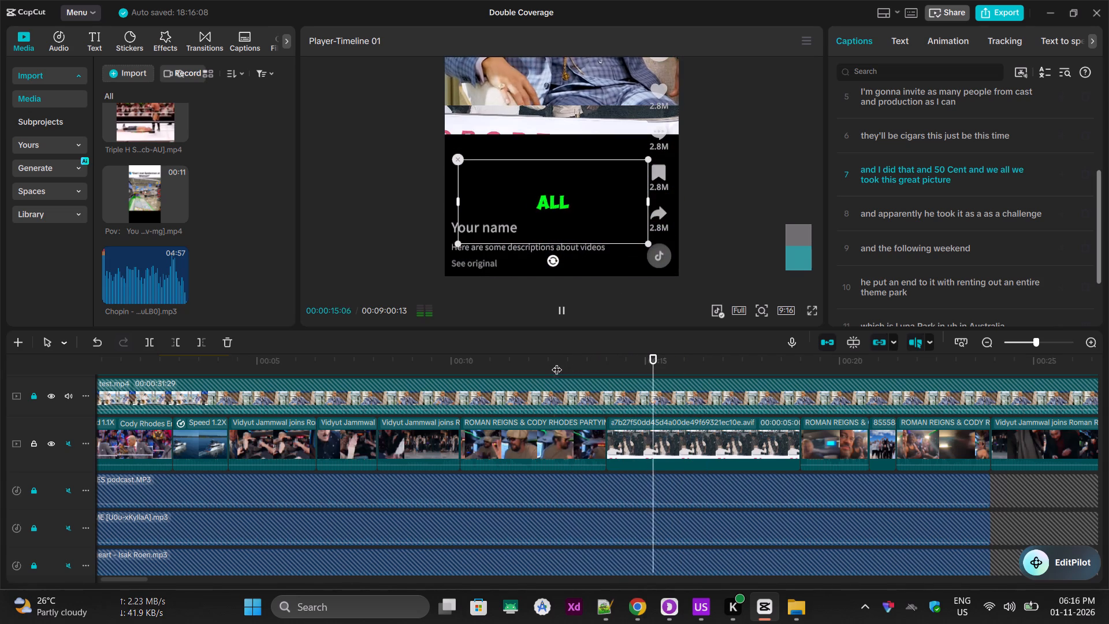
{"action": "key", "text": "space"}
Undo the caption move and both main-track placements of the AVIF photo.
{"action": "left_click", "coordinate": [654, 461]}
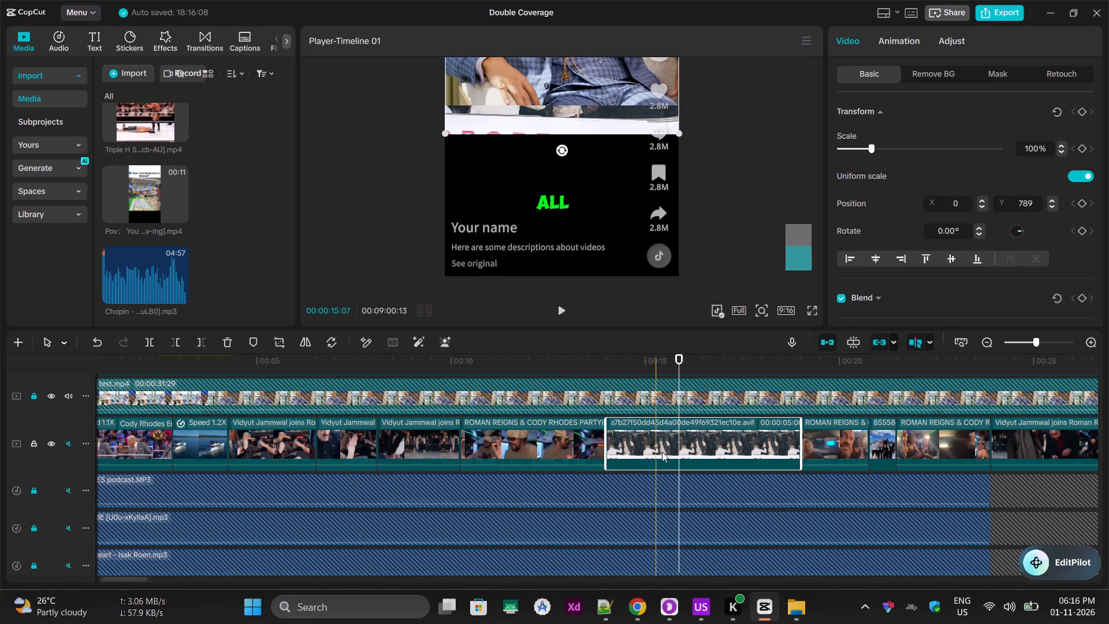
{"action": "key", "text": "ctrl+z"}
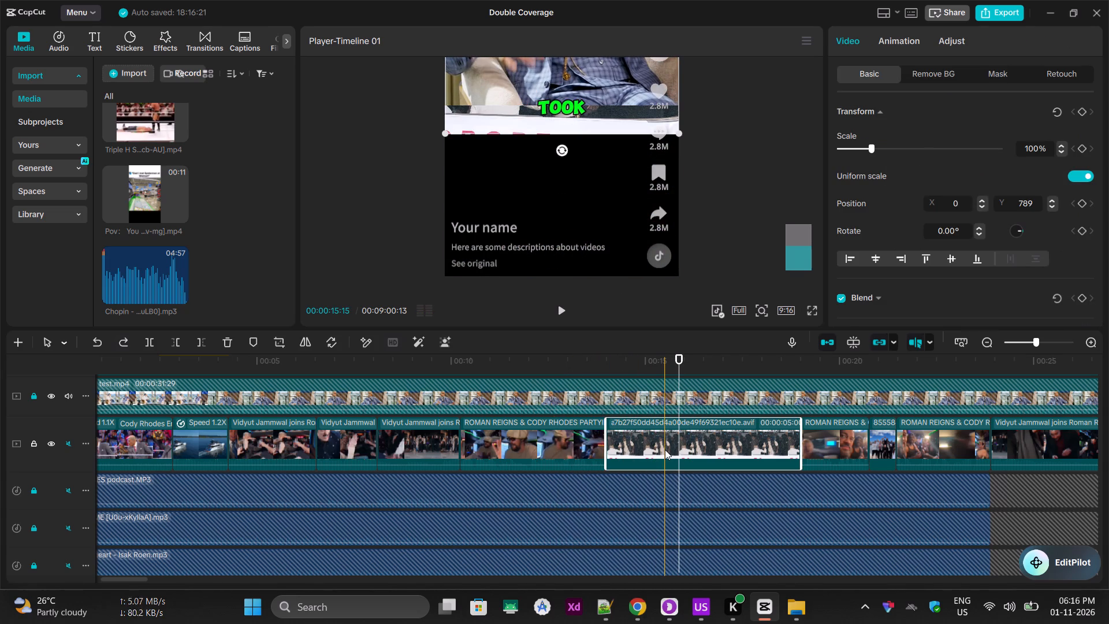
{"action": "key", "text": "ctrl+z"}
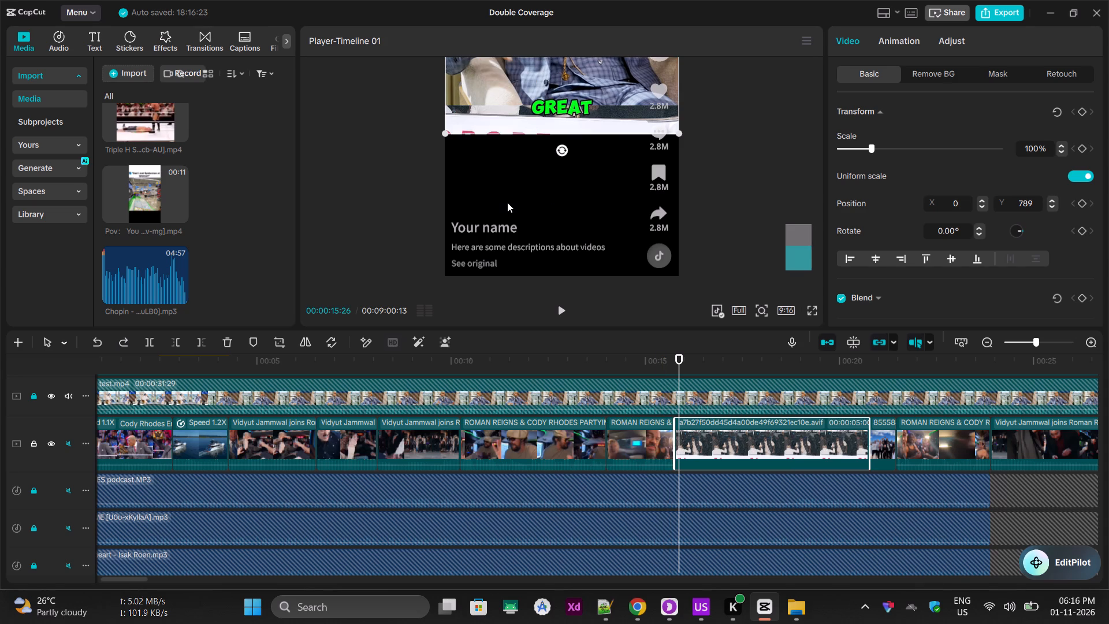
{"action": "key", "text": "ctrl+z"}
Play from just before 00:00:14:00 to about 00:00:15:04 to check the photo on its overlay track.
{"action": "scroll", "coordinate": [588, 350], "scroll_direction": "down", "scroll_amount": 4}
{"action": "left_click", "coordinate": [601, 365]}
{"action": "key", "text": "space"}
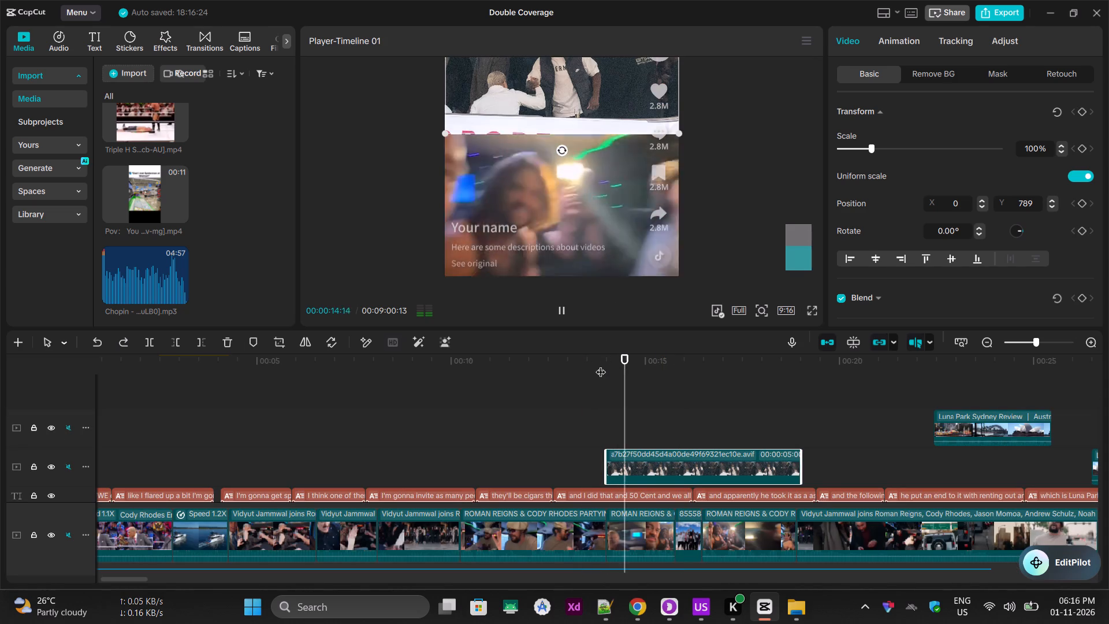
{"action": "key", "text": "space"}
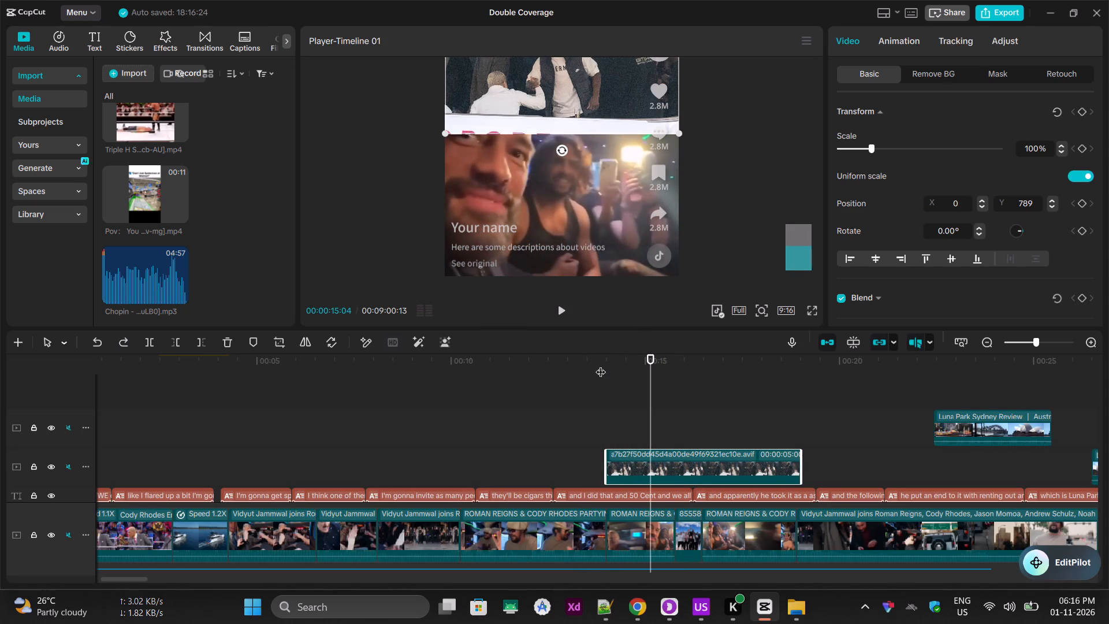
Move the a7b27f50… AVIF photo into the main track at the 00:00:14:00 cut between the partying clips.
{"action": "left_click", "coordinate": [628, 467]}
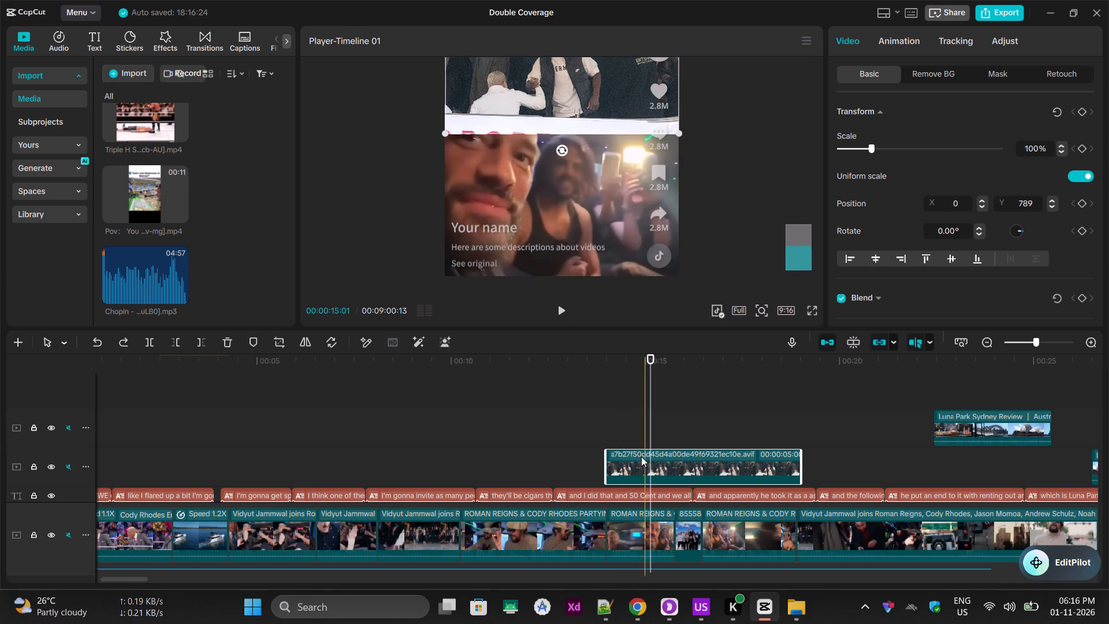
{"action": "left_click_drag", "start_coordinate": [634, 469], "coordinate": [596, 518]}
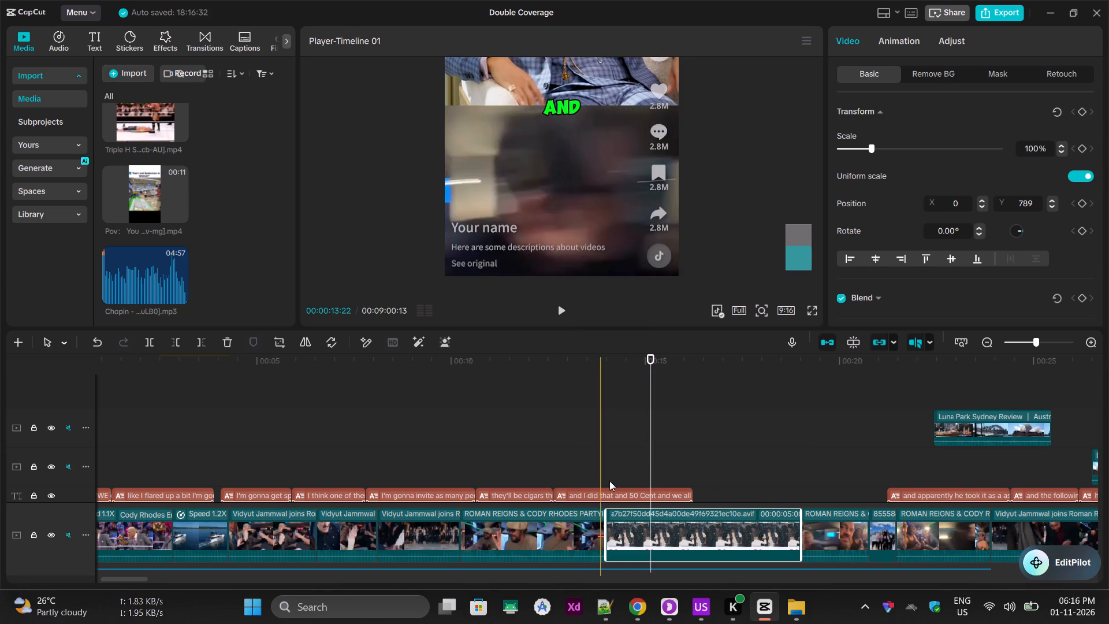
{"action": "left_click", "coordinate": [627, 538]}
Position the AVIF photo in the lower half of the frame and enlarge it to 132% to cover the area below Cody Rhodes.
{"action": "left_click_drag", "start_coordinate": [546, 75], "coordinate": [572, 84]}
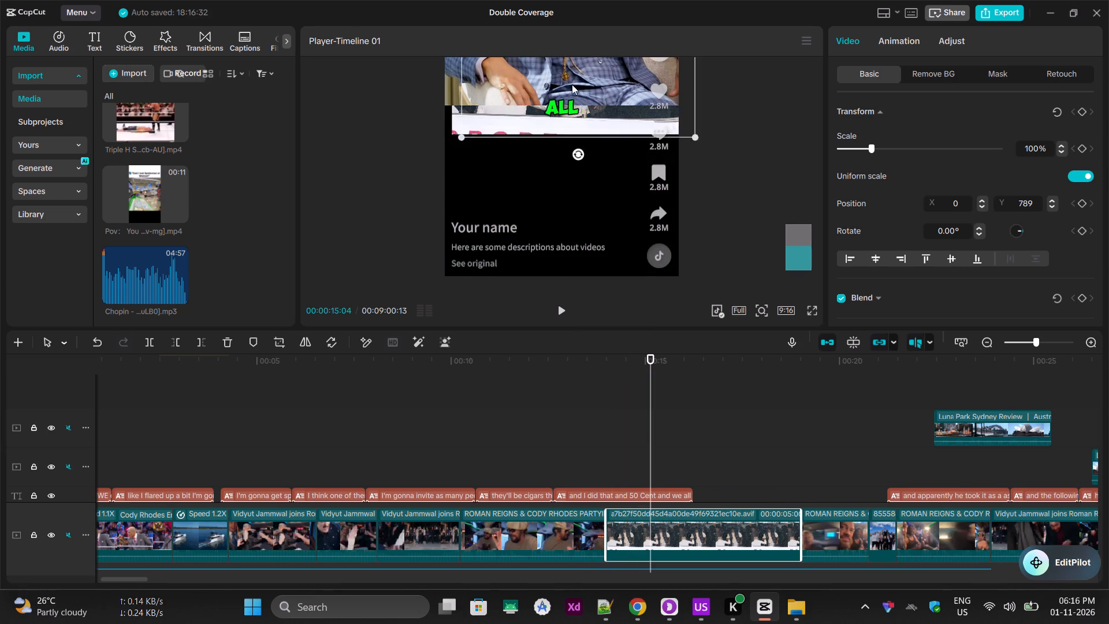
{"action": "left_click_drag", "start_coordinate": [572, 84], "coordinate": [545, 195]}
{"action": "left_click_drag", "start_coordinate": [678, 251], "coordinate": [701, 284]}
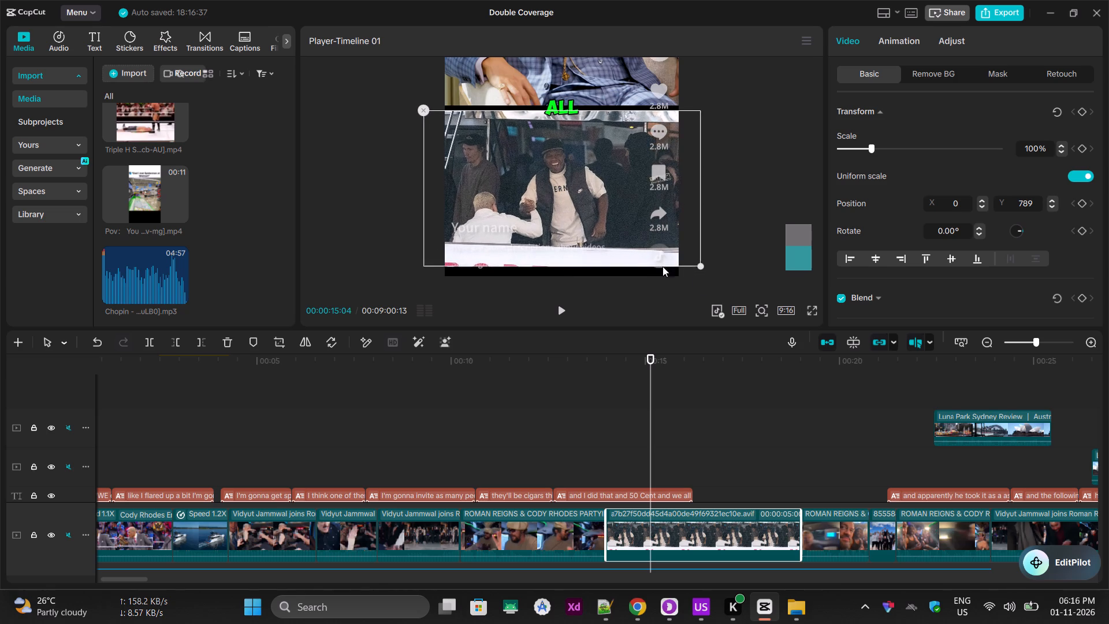
{"action": "left_click_drag", "start_coordinate": [571, 189], "coordinate": [572, 202]}
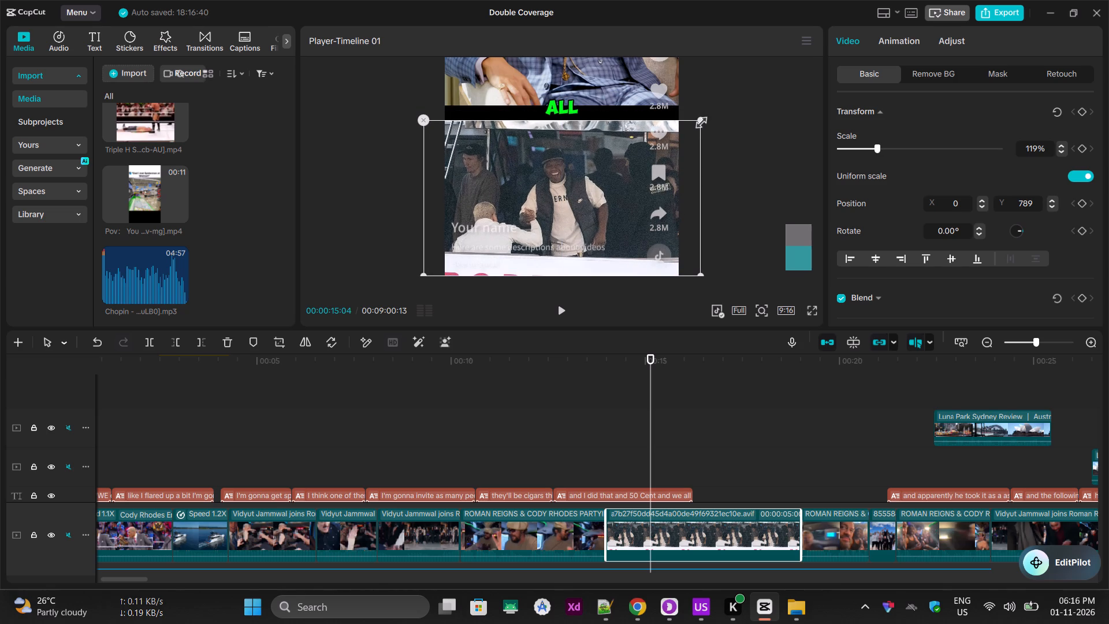
{"action": "left_click_drag", "start_coordinate": [699, 120], "coordinate": [704, 111]}
{"action": "left_click_drag", "start_coordinate": [583, 157], "coordinate": [582, 147]}
{"action": "left_click_drag", "start_coordinate": [699, 265], "coordinate": [704, 270]}
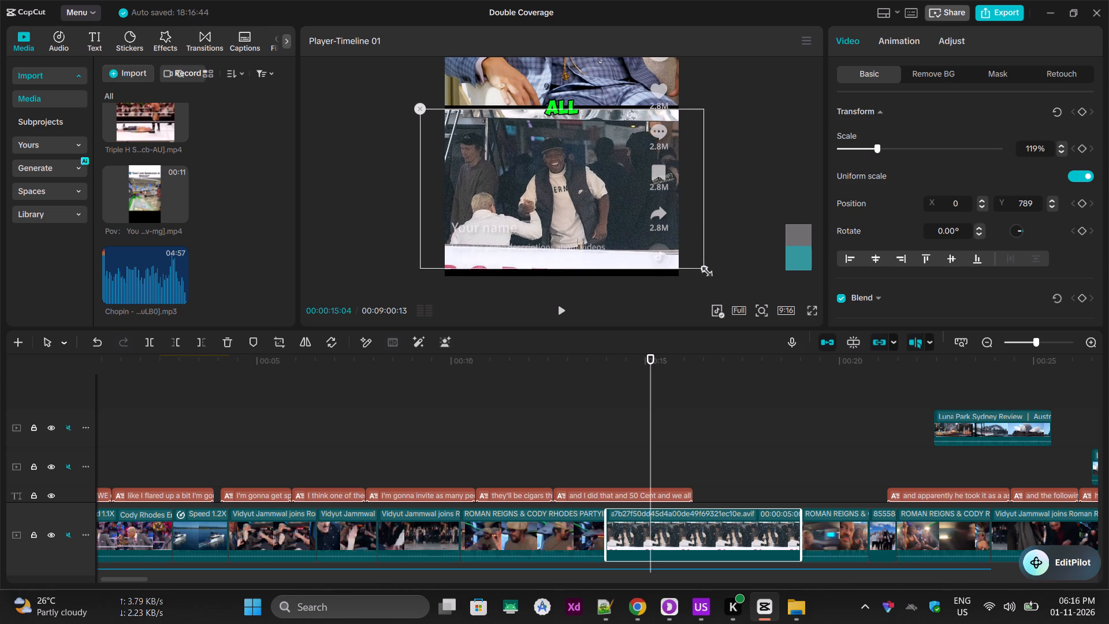
{"action": "left_click_drag", "start_coordinate": [704, 270], "coordinate": [709, 275]}
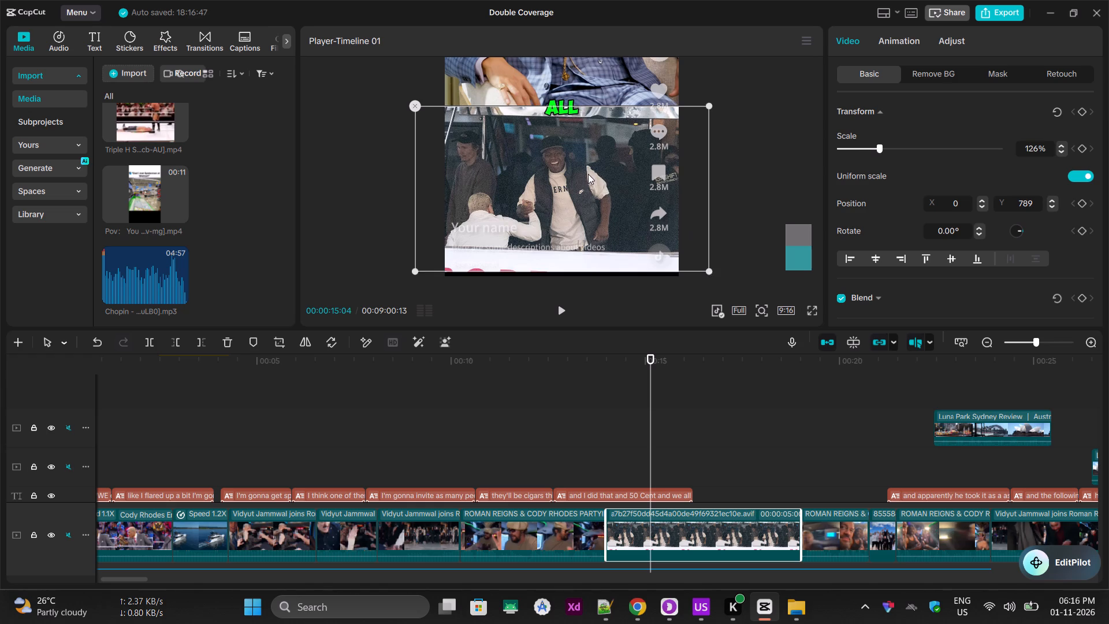
{"action": "left_click", "coordinate": [588, 174]}
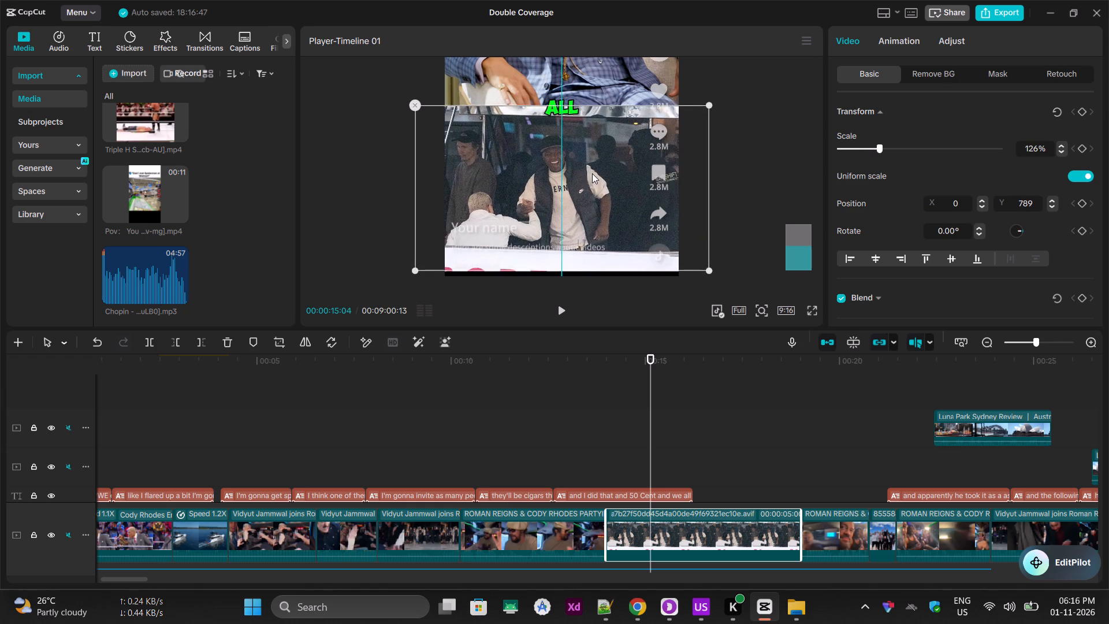
{"action": "left_click", "coordinate": [731, 156]}
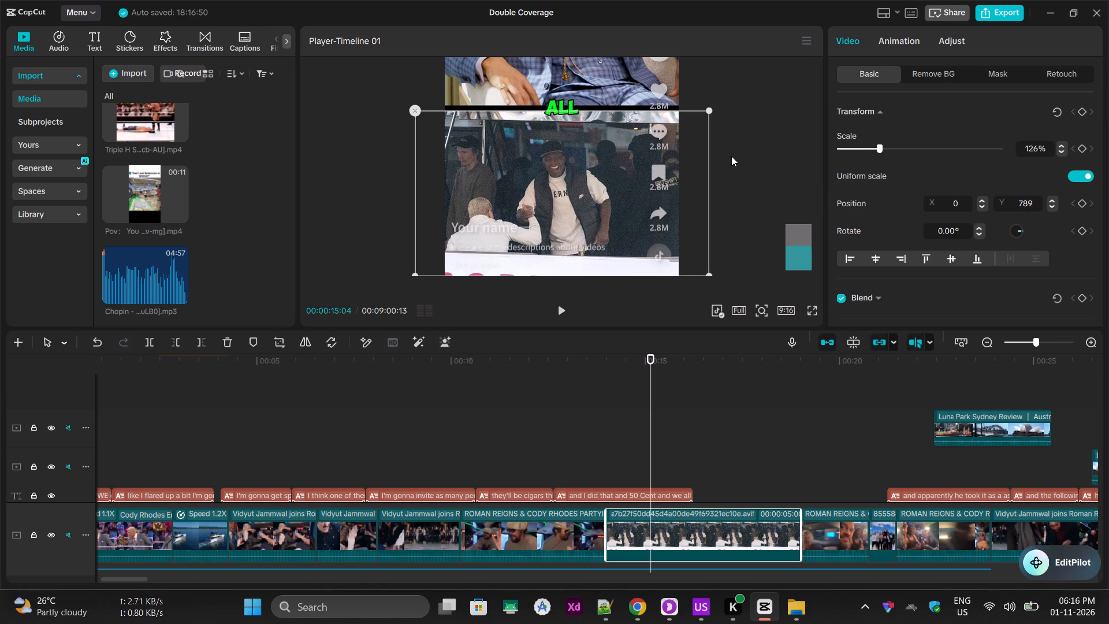
{"action": "left_click", "coordinate": [556, 164]}
{"action": "left_click_drag", "start_coordinate": [710, 110], "coordinate": [719, 99]}
{"action": "left_click", "coordinate": [562, 180]}
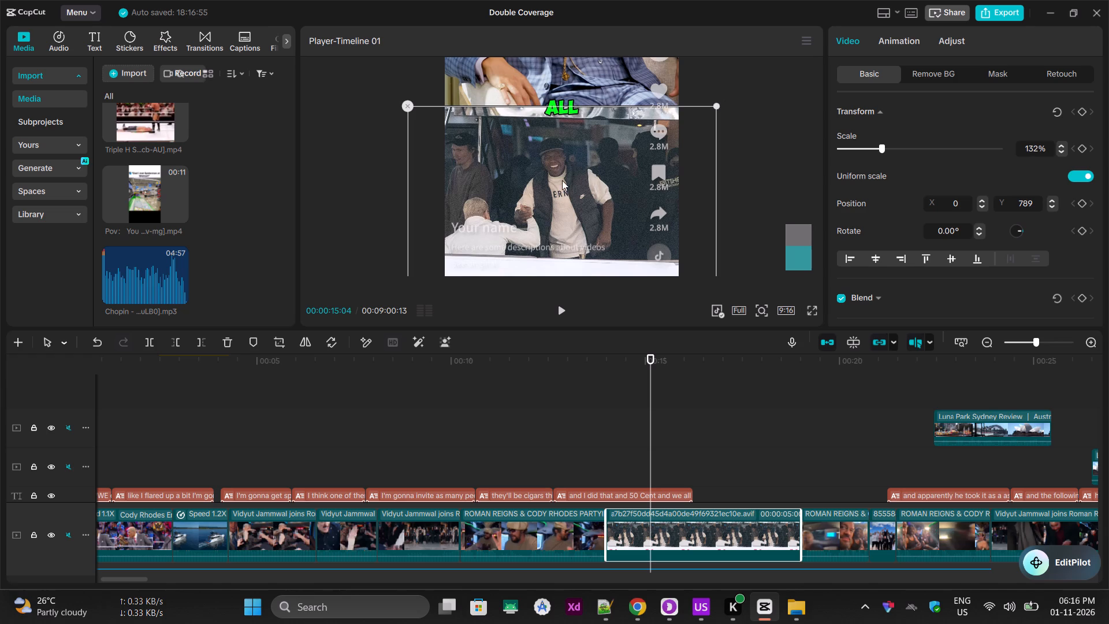
{"action": "left_click", "coordinate": [764, 96]}
{"action": "scroll", "coordinate": [508, 209], "scroll_direction": "up", "scroll_amount": 6, "text": "ctrl"}
{"action": "scroll", "coordinate": [609, 198], "scroll_direction": "down", "scroll_amount": 3, "text": "ctrl"}
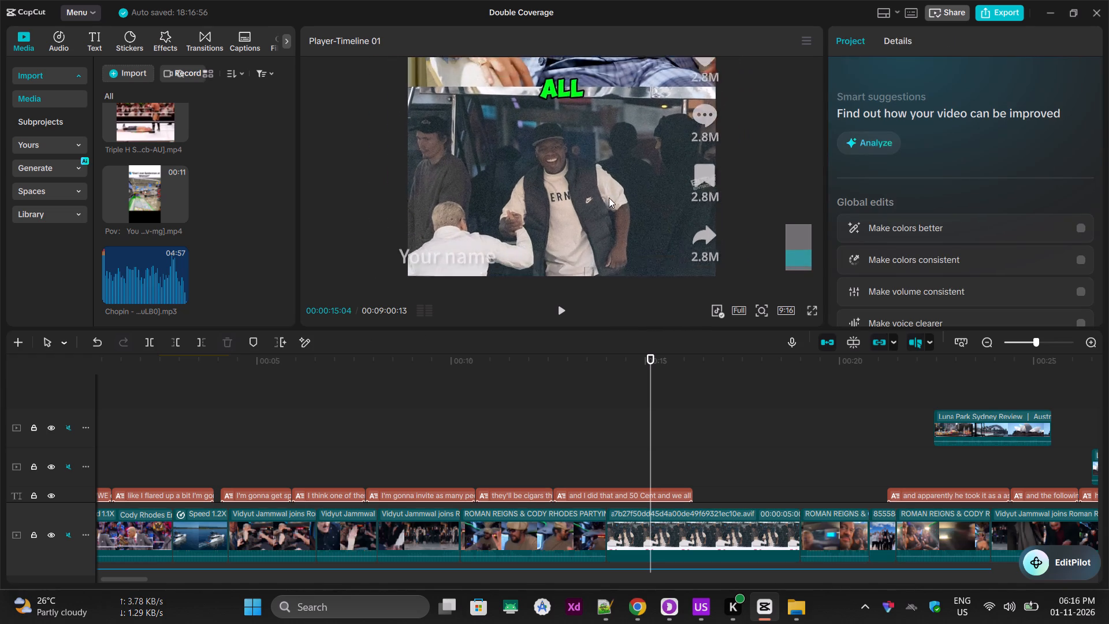
{"action": "scroll", "coordinate": [609, 198], "scroll_direction": "down", "scroll_amount": 7, "text": "ctrl"}
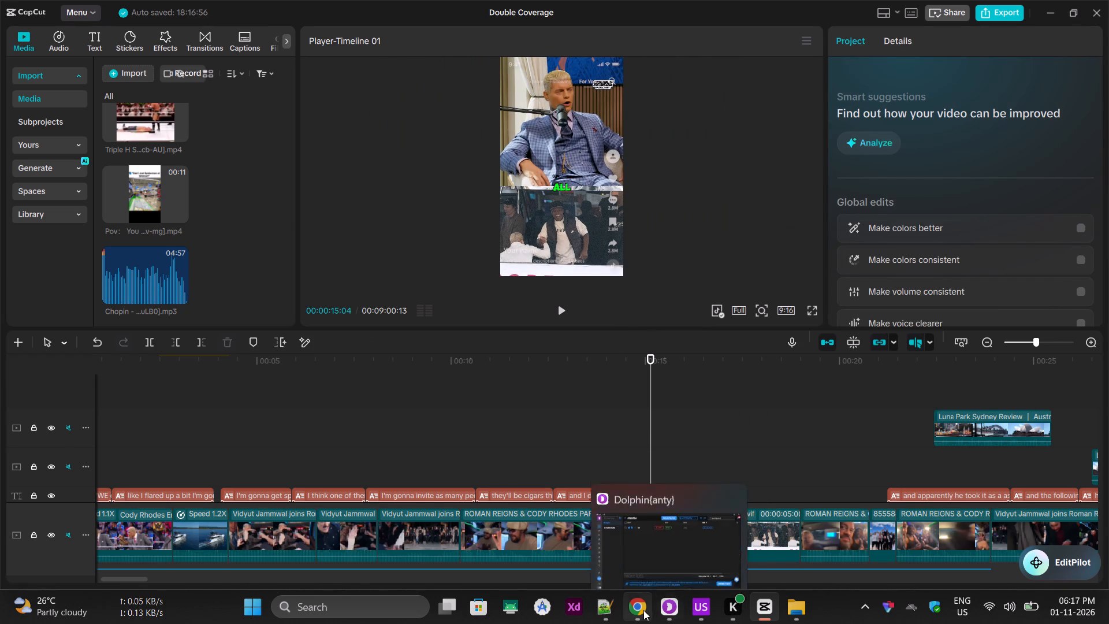
Switch to Chrome and open the Google Lens image search in a new tab.
{"action": "left_click", "coordinate": [643, 610]}
{"action": "left_click", "coordinate": [868, 8]}
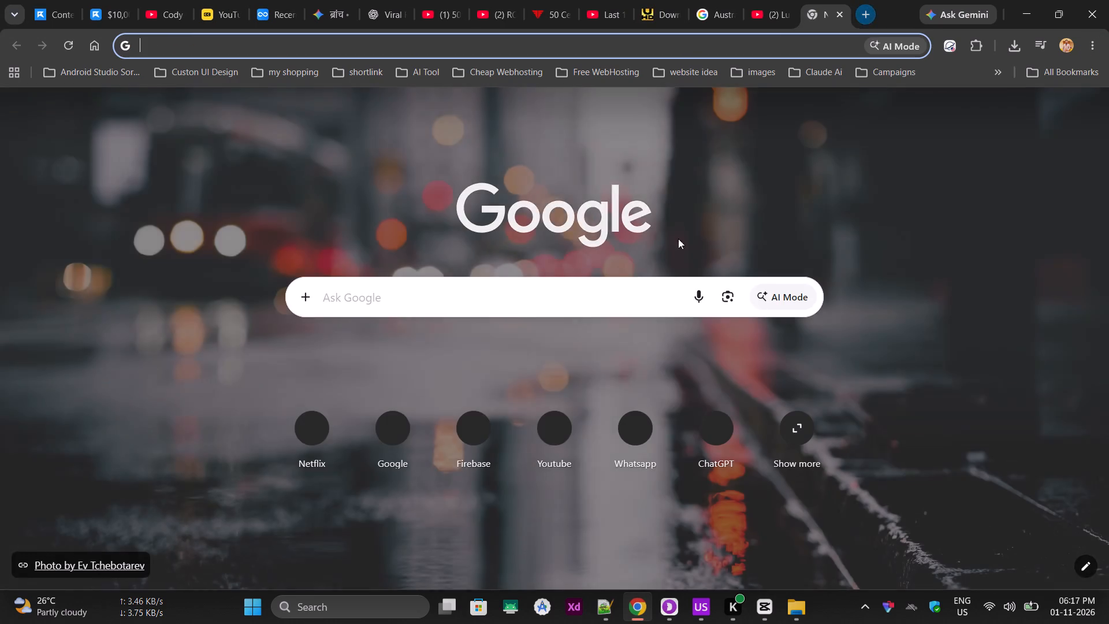
{"action": "left_click", "coordinate": [735, 293]}
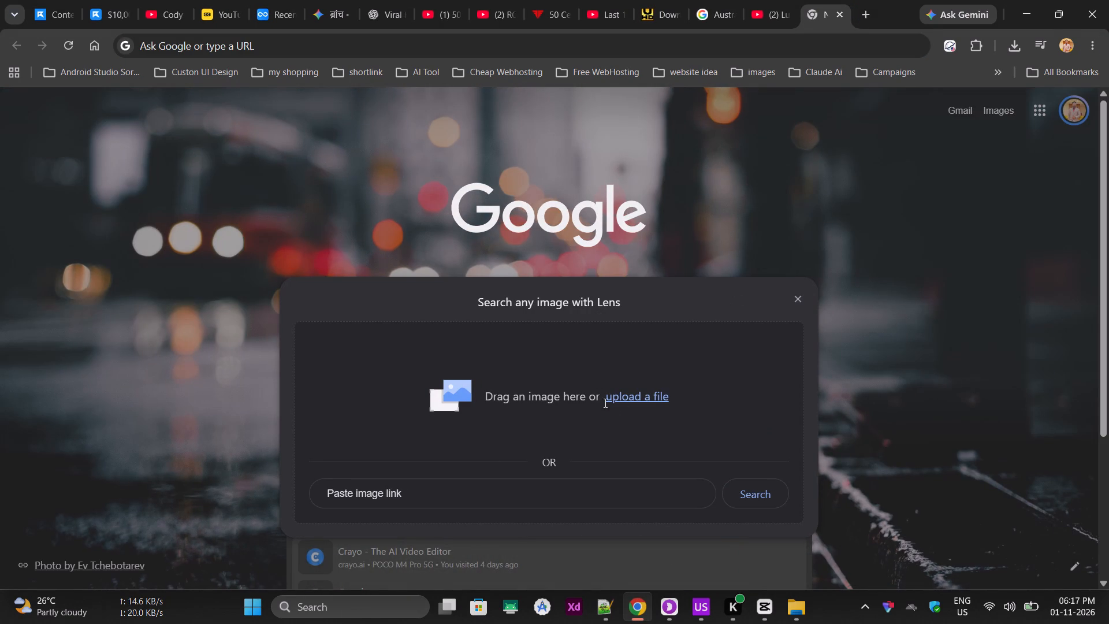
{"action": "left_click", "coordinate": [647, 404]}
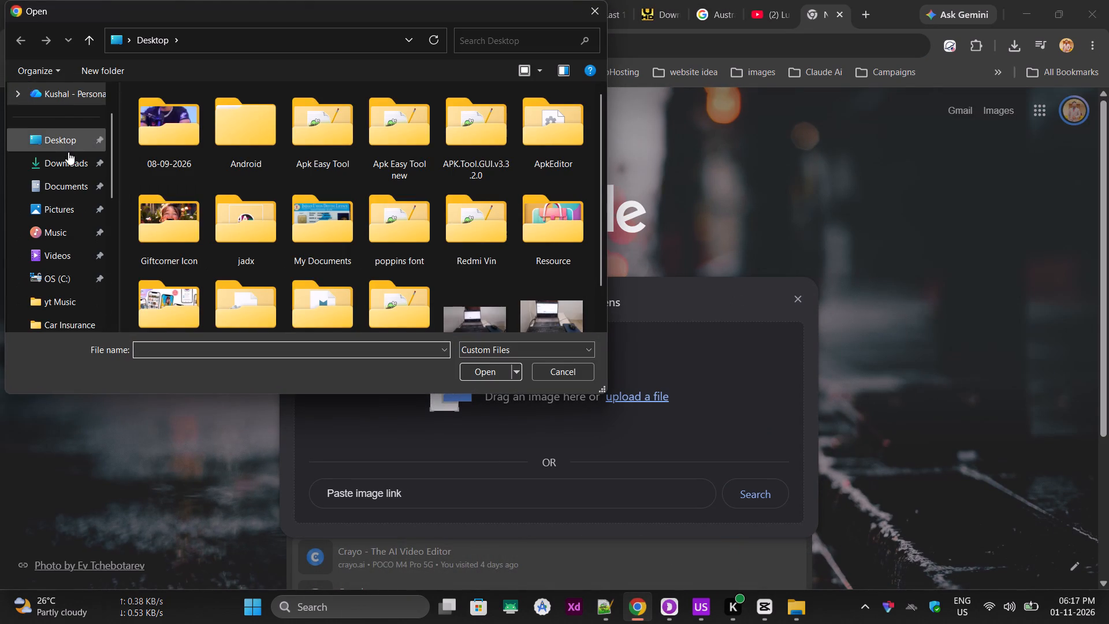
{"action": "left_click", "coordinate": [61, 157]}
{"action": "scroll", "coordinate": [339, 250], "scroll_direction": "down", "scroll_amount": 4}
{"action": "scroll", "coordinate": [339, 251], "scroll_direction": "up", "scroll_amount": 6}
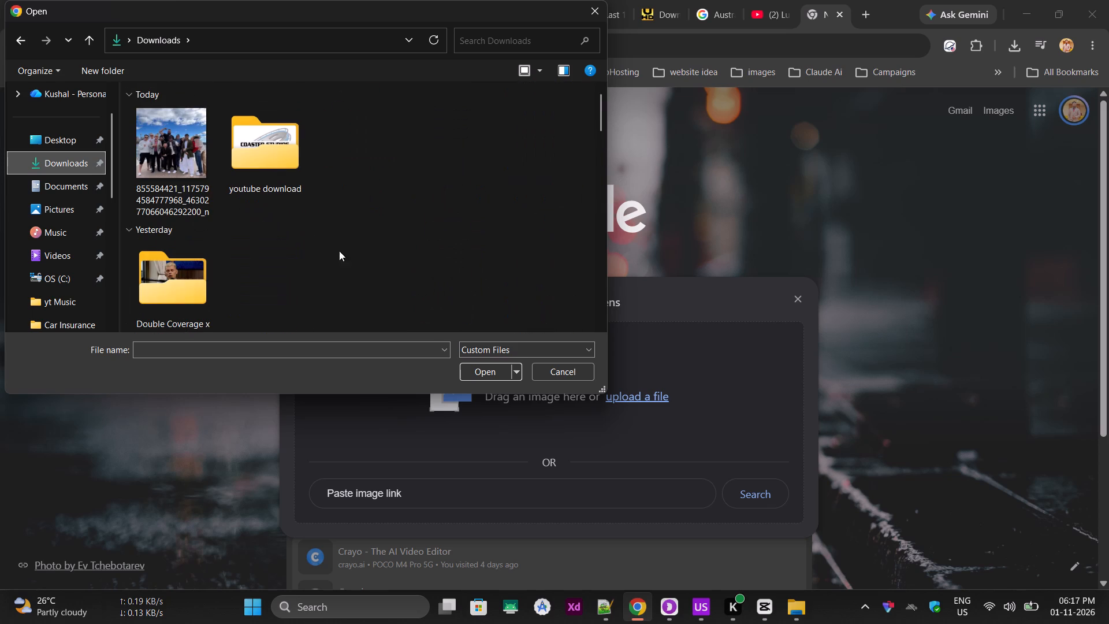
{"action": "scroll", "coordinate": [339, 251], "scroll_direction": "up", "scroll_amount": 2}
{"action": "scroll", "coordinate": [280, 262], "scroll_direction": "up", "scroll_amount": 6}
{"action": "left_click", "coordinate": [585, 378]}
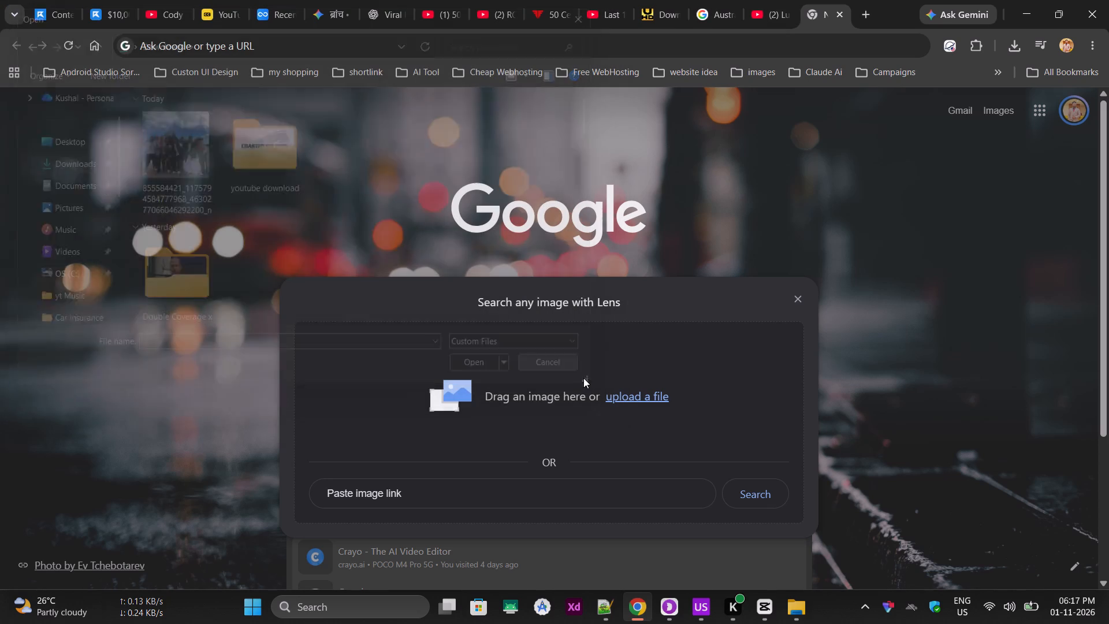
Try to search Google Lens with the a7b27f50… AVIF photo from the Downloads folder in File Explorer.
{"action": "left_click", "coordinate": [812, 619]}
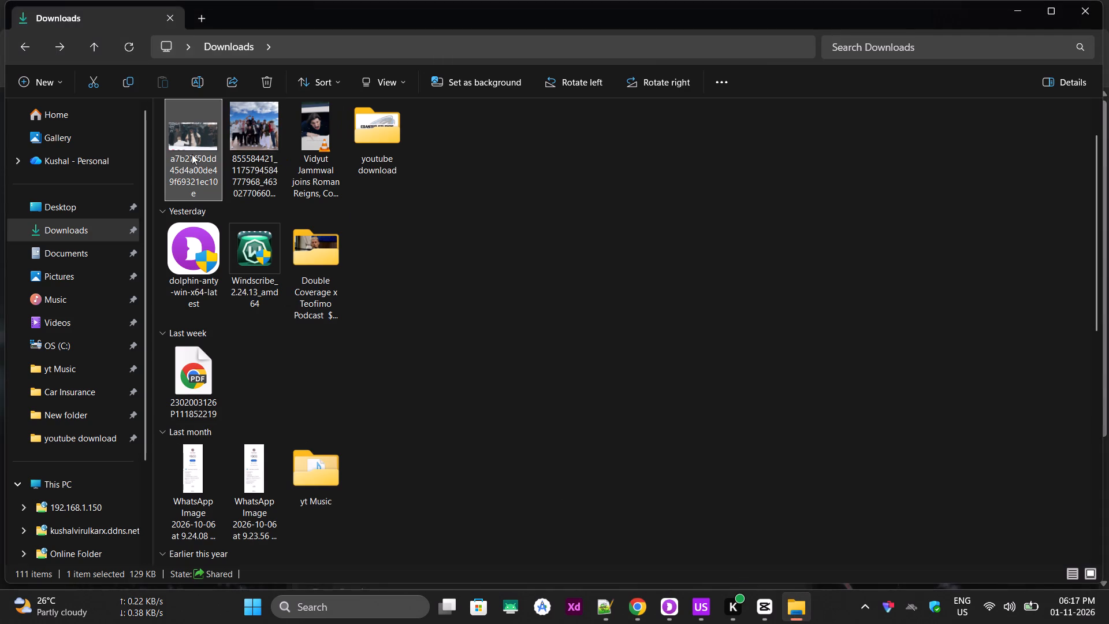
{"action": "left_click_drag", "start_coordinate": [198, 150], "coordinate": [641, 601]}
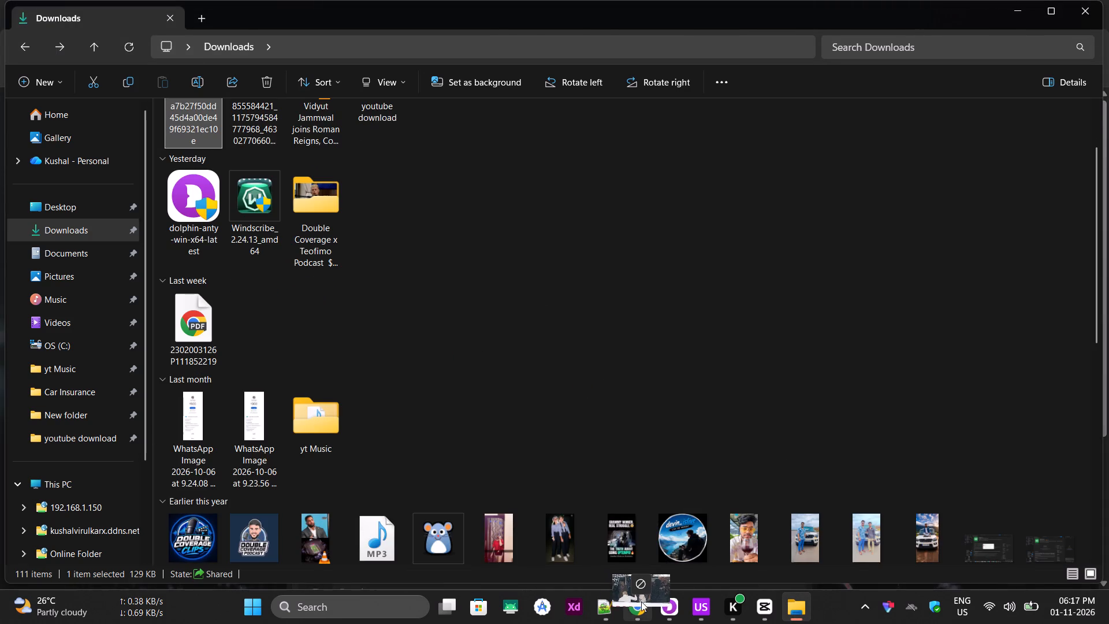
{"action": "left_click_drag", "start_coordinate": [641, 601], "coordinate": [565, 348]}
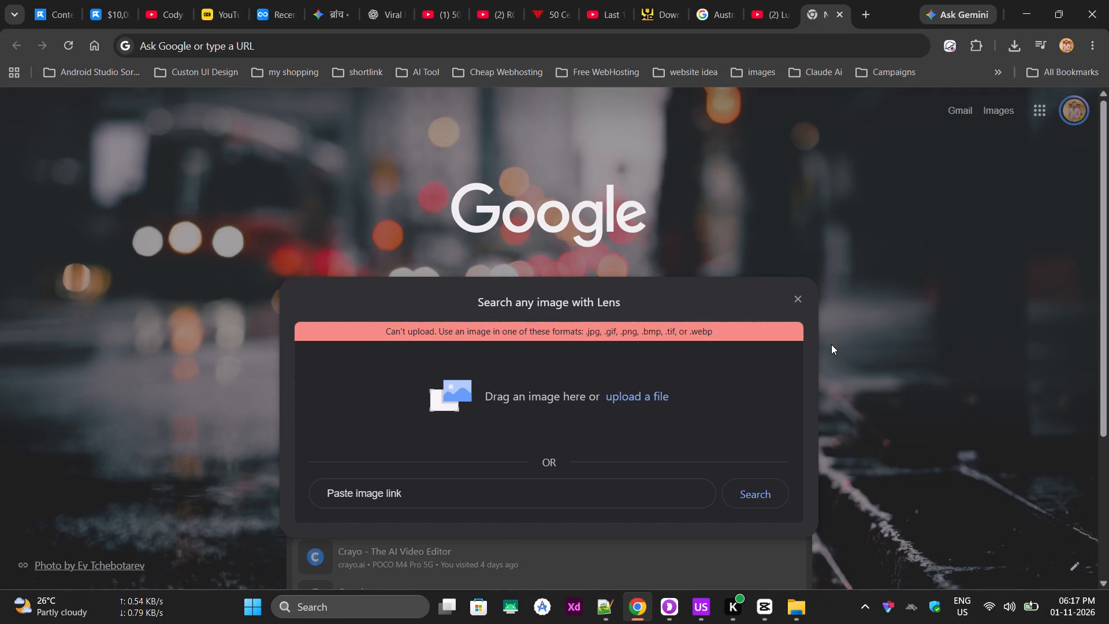
Check the file type of the a7b27f50… photo in Downloads, and return to Chrome.
{"action": "key", "text": "alt+Tab"}
{"action": "scroll", "coordinate": [373, 300], "scroll_direction": "up", "scroll_amount": 5}
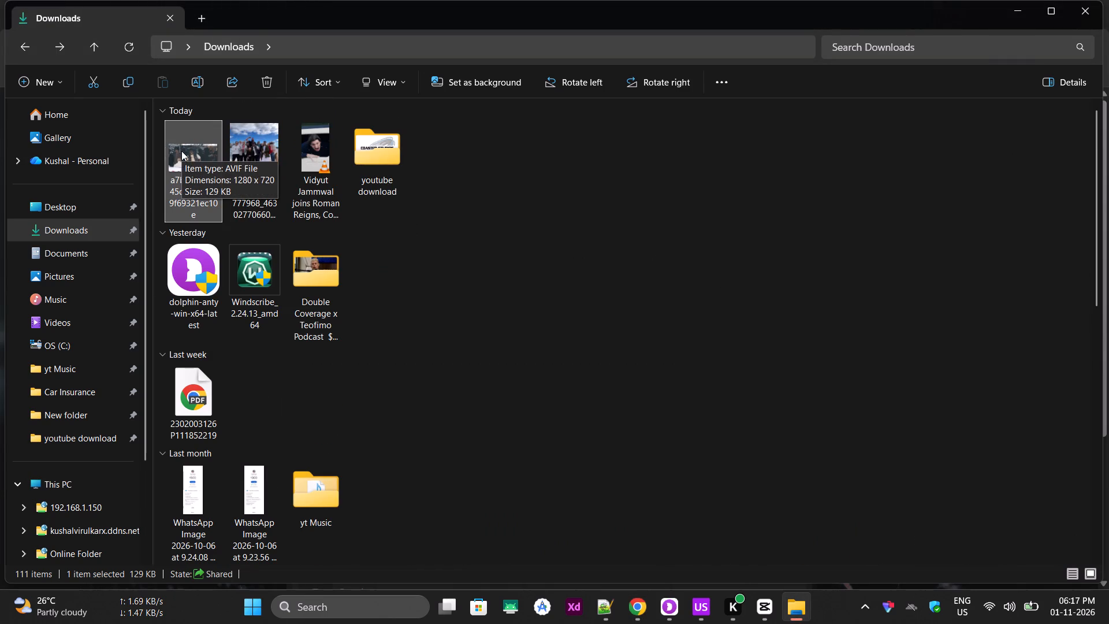
{"action": "key", "text": "alt+Tab"}
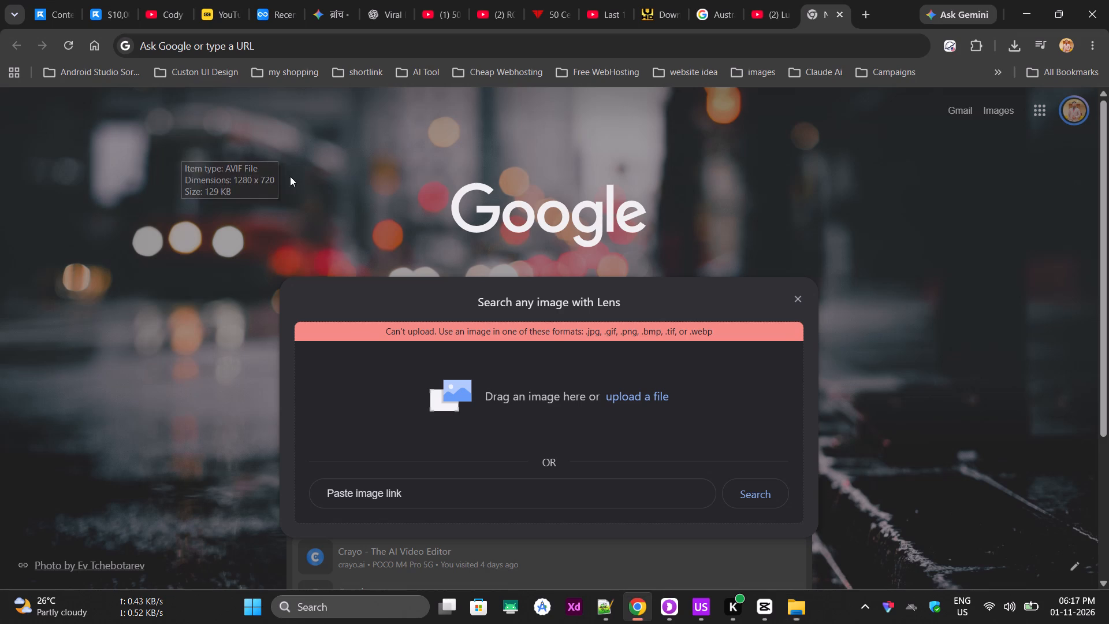
Search Google for "avif to jpg" in a new tab and open CloudConvert's AVIF to JPG Converter.
{"action": "left_click", "coordinate": [865, 17]}
{"action": "type", "text": "avi"}
{"action": "key", "text": "Down"}
{"action": "key", "text": "Return"}
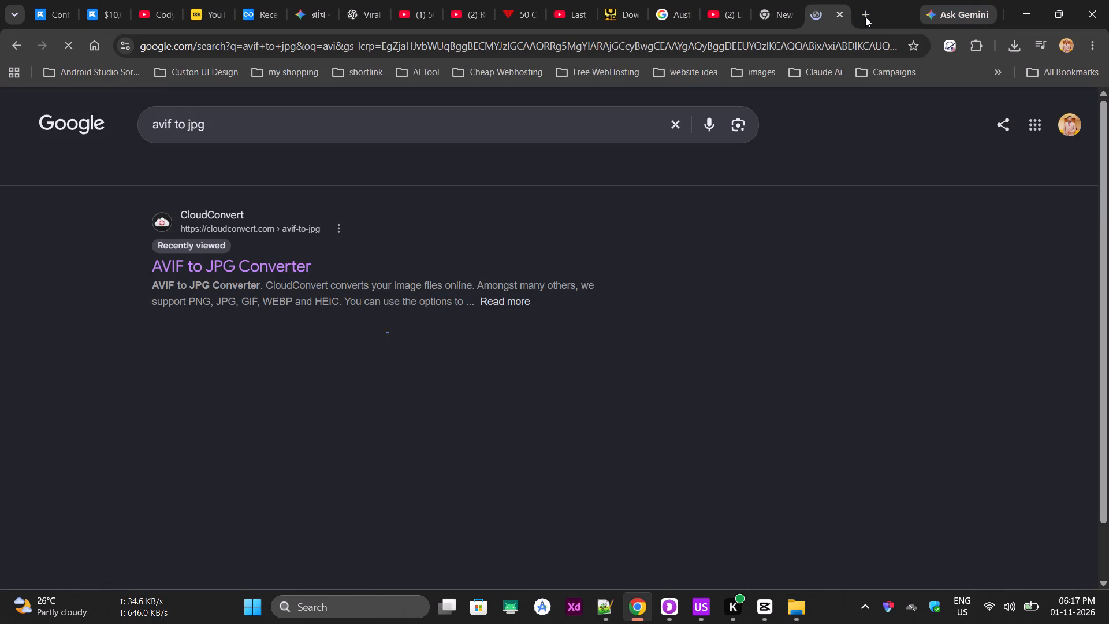
{"action": "left_click", "coordinate": [225, 268]}
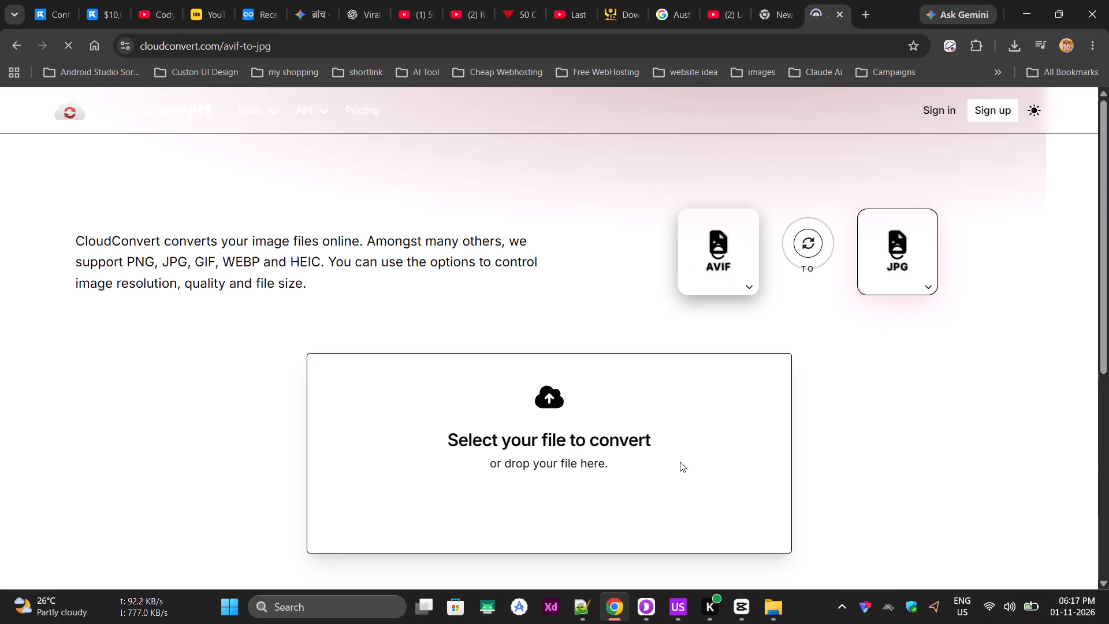
Convert the a7b27f50… AVIF photo from Downloads to JPG and save the converted file in Downloads.
{"action": "left_click", "coordinate": [523, 508]}
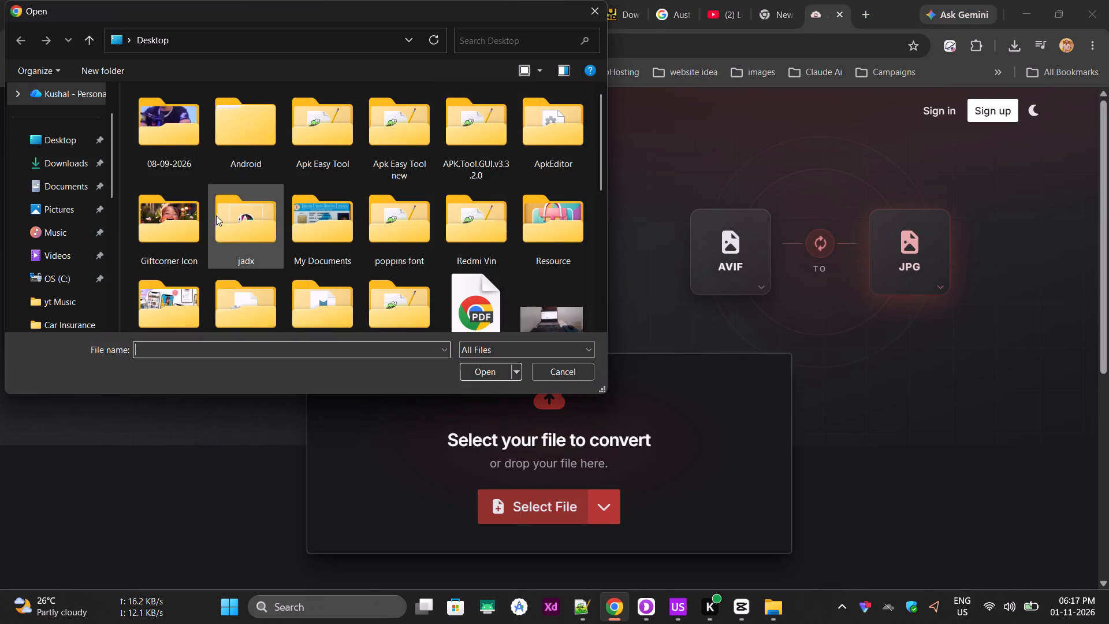
{"action": "left_click", "coordinate": [71, 158]}
{"action": "double_click", "coordinate": [175, 145]}
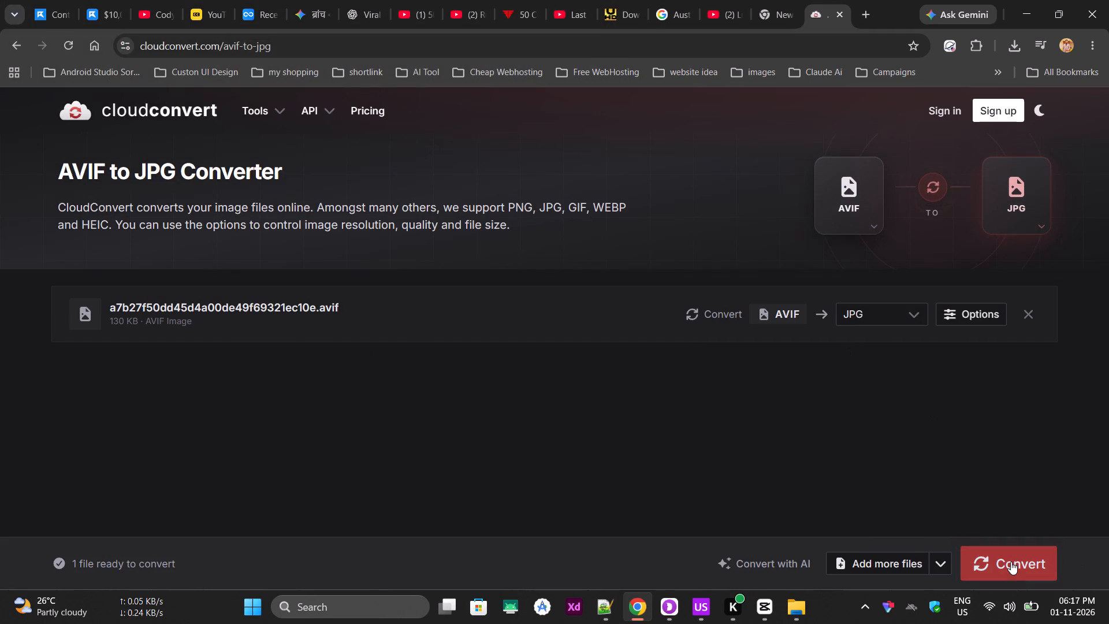
{"action": "left_click", "coordinate": [1011, 562]}
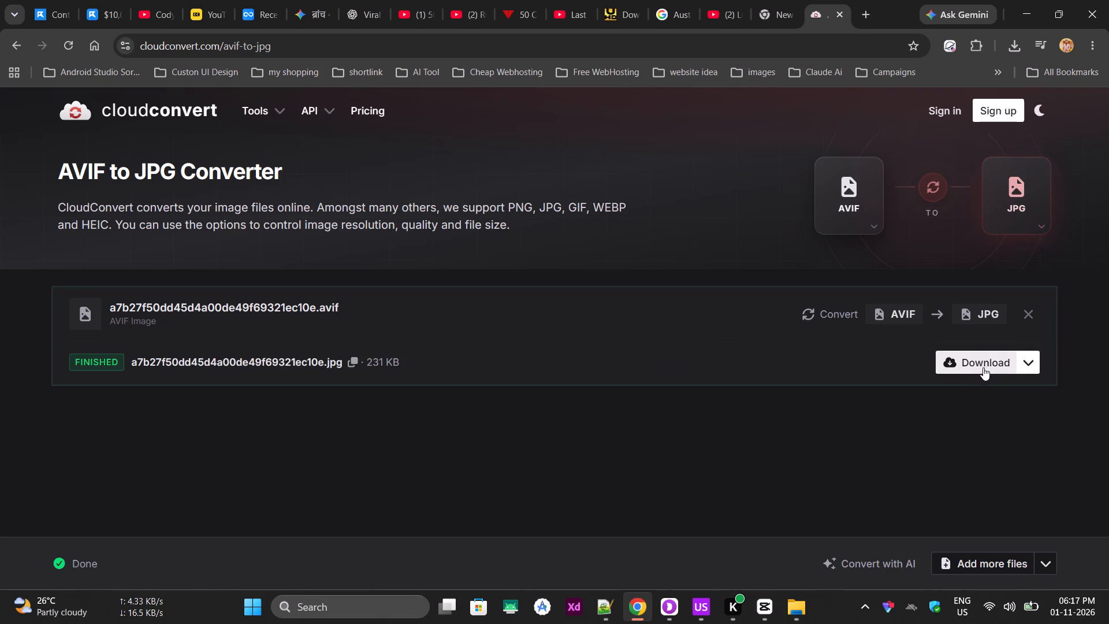
{"action": "left_click", "coordinate": [989, 362]}
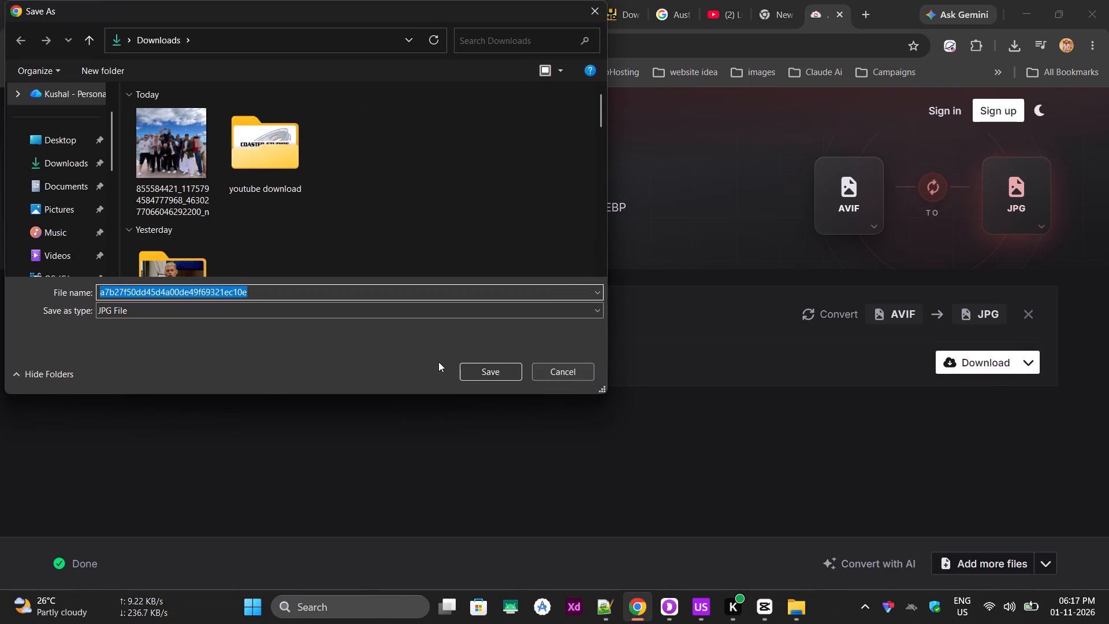
{"action": "left_click", "coordinate": [471, 362]}
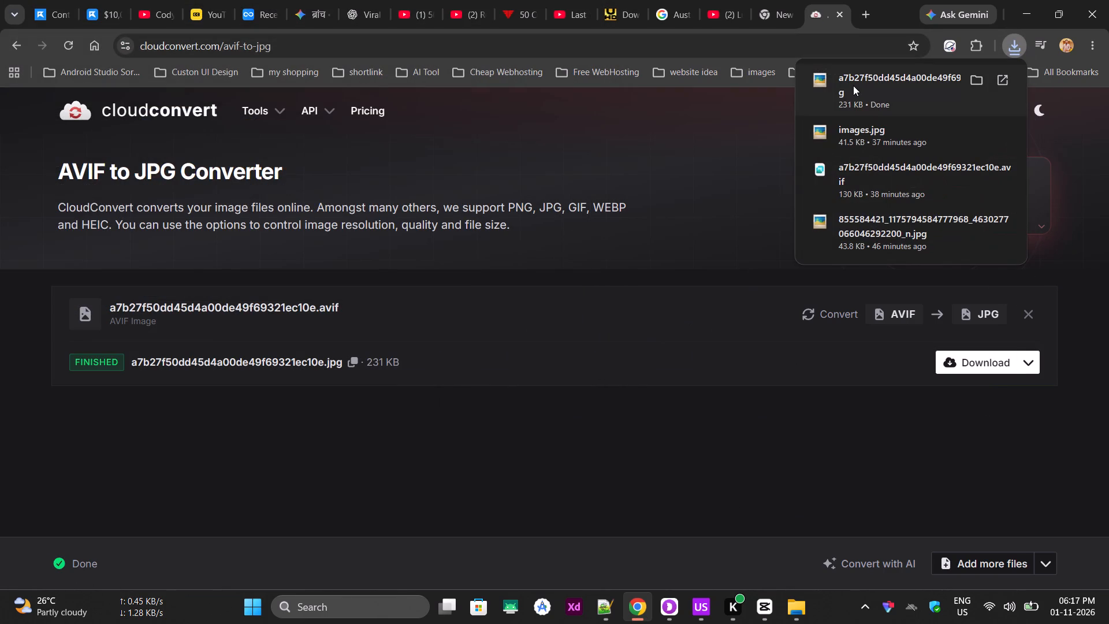
Reverse-search the converted a7b27f50… JPG with Google Lens and review the description and matching images.
{"action": "left_click_drag", "start_coordinate": [853, 86], "coordinate": [698, 28]}
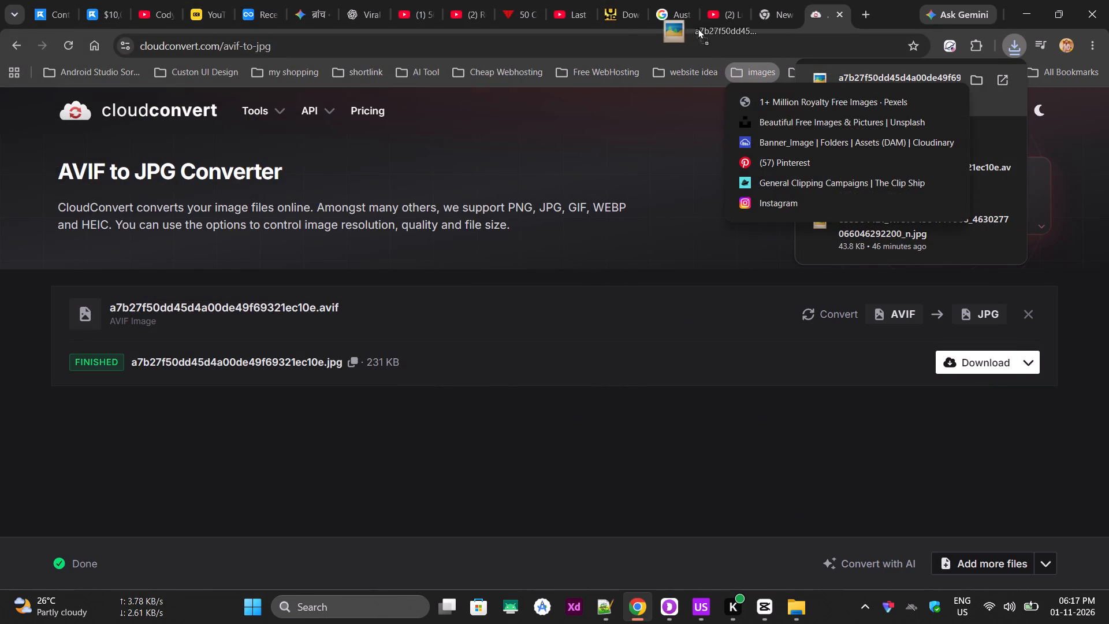
{"action": "left_click_drag", "start_coordinate": [698, 28], "coordinate": [845, 90]}
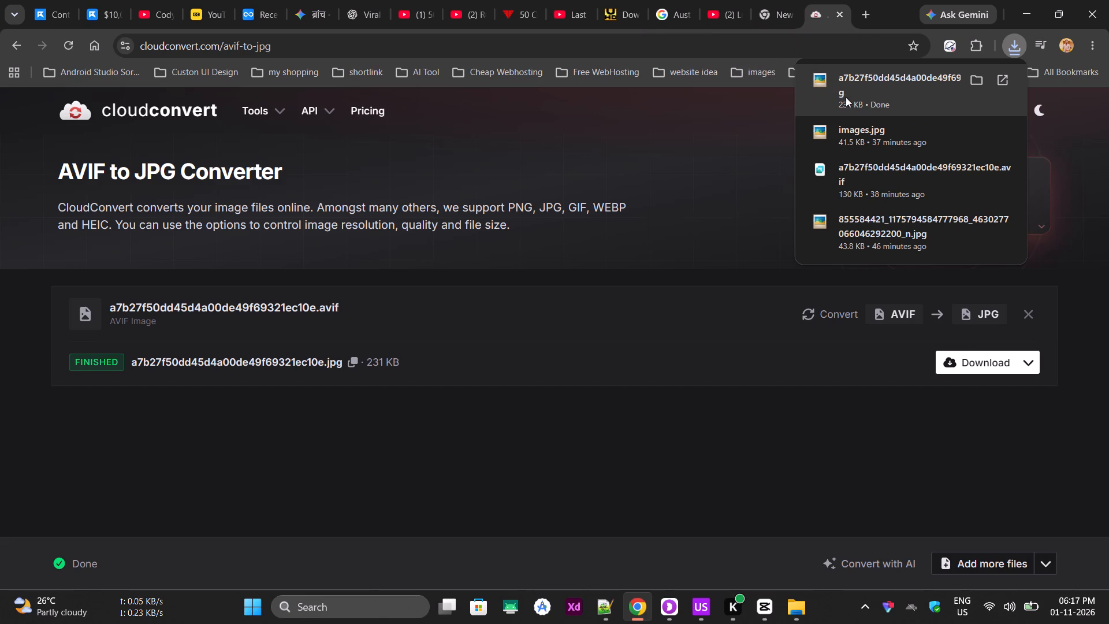
{"action": "left_click", "coordinate": [92, 47]}
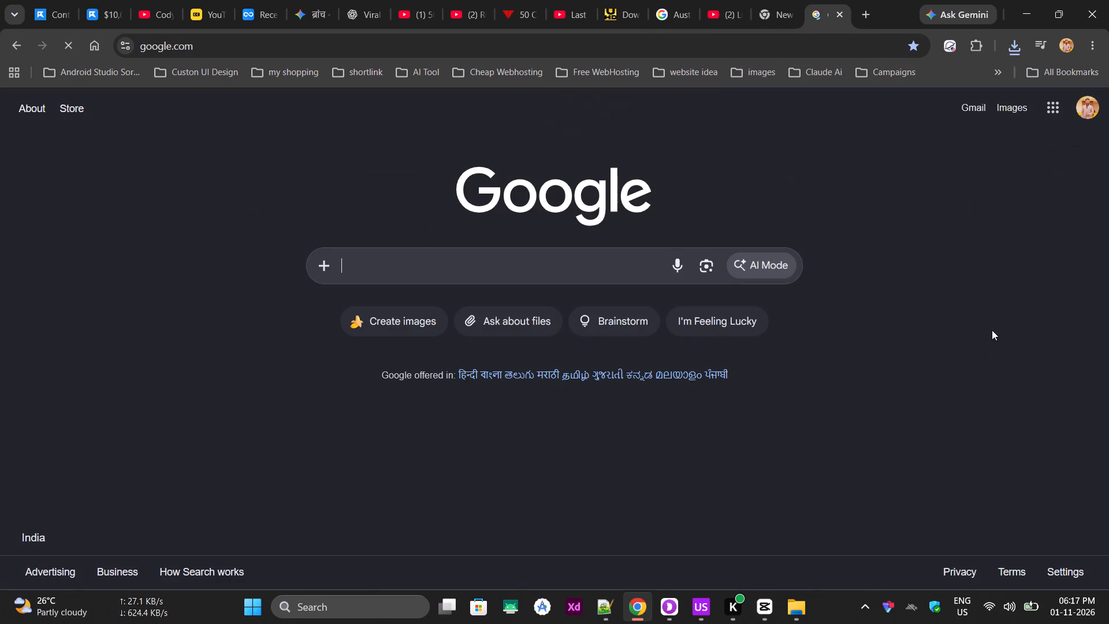
{"action": "left_click", "coordinate": [705, 267]}
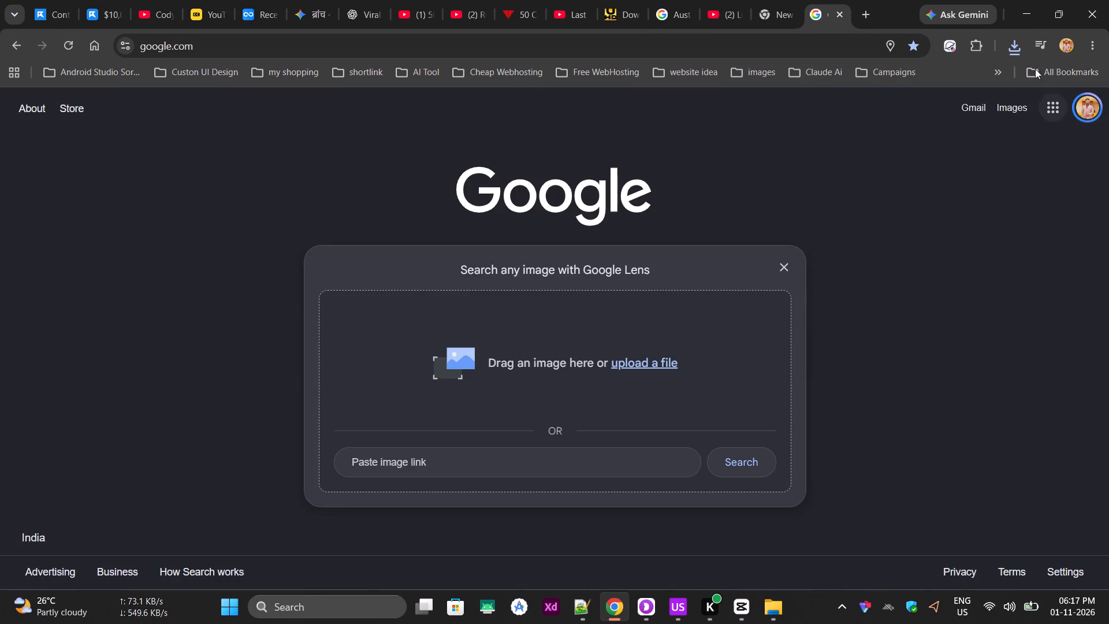
{"action": "left_click", "coordinate": [1021, 49]}
{"action": "left_click_drag", "start_coordinate": [855, 113], "coordinate": [582, 353]}
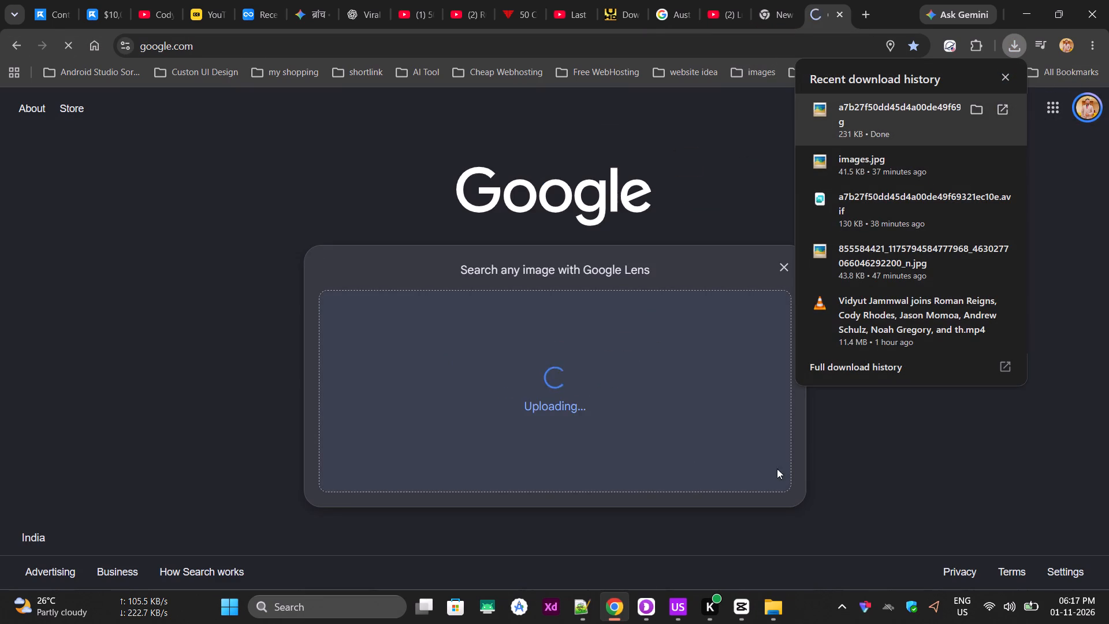
{"action": "left_click", "coordinate": [952, 470]}
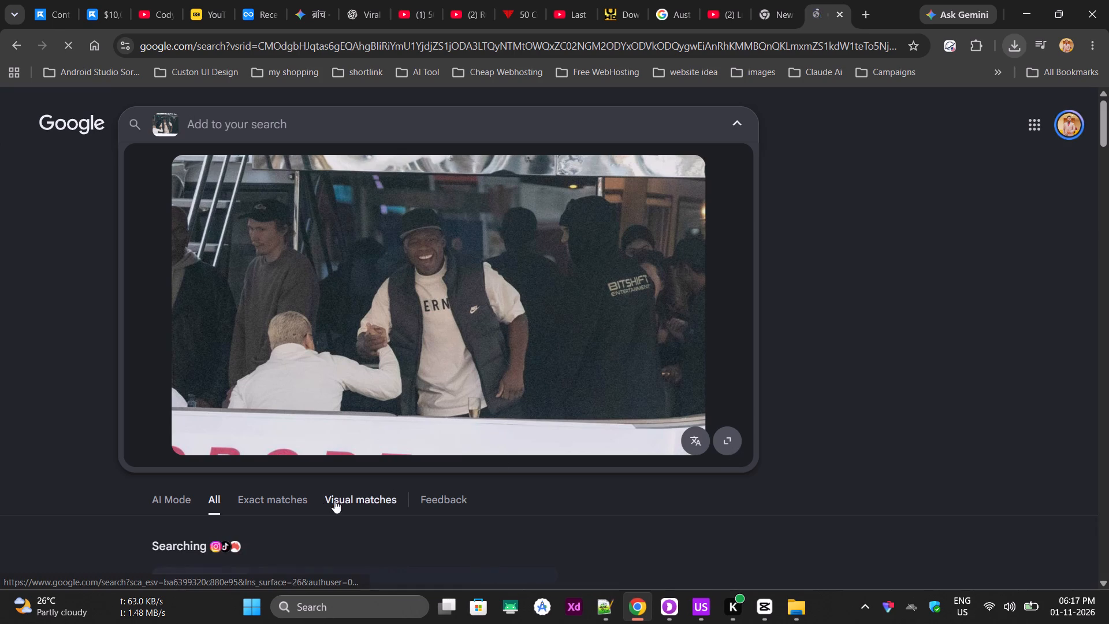
{"action": "scroll", "coordinate": [929, 289], "scroll_direction": "down", "scroll_amount": 4}
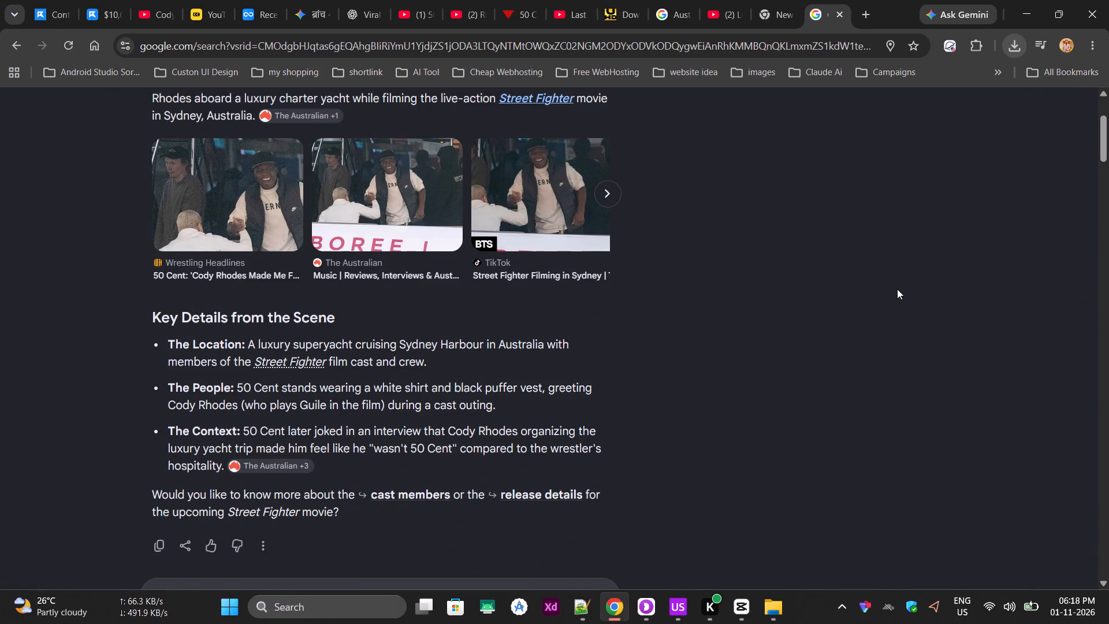
{"action": "scroll", "coordinate": [235, 419], "scroll_direction": "up", "scroll_amount": 2}
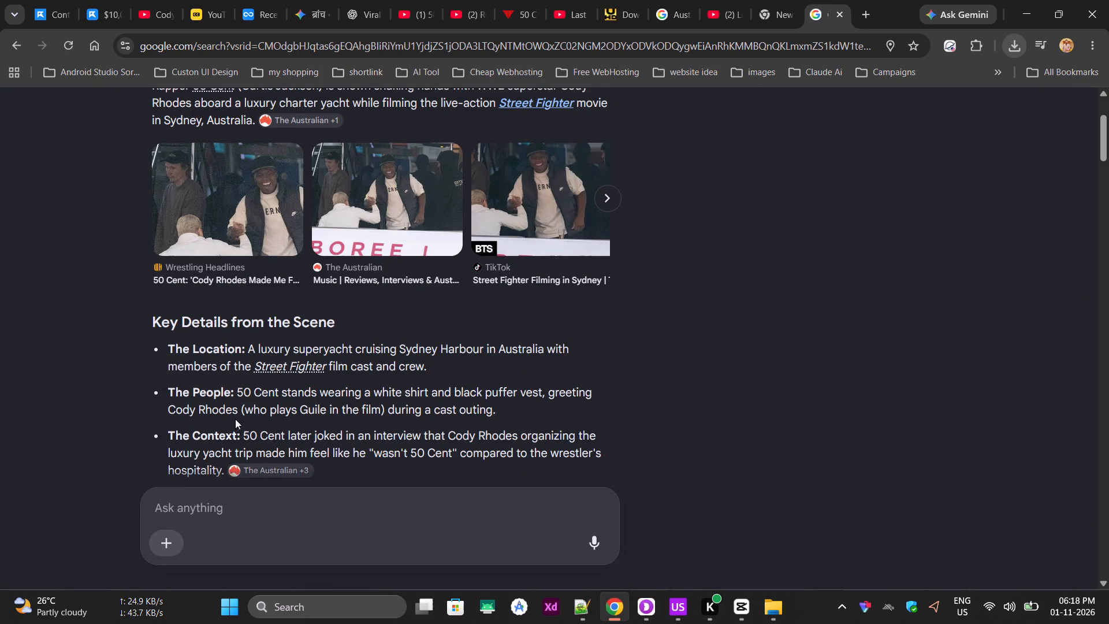
{"action": "scroll", "coordinate": [235, 419], "scroll_direction": "up", "scroll_amount": 2}
Close the Downloads window in File Explorer and switch back to CapCut.
{"action": "key", "text": "alt+Tab"}
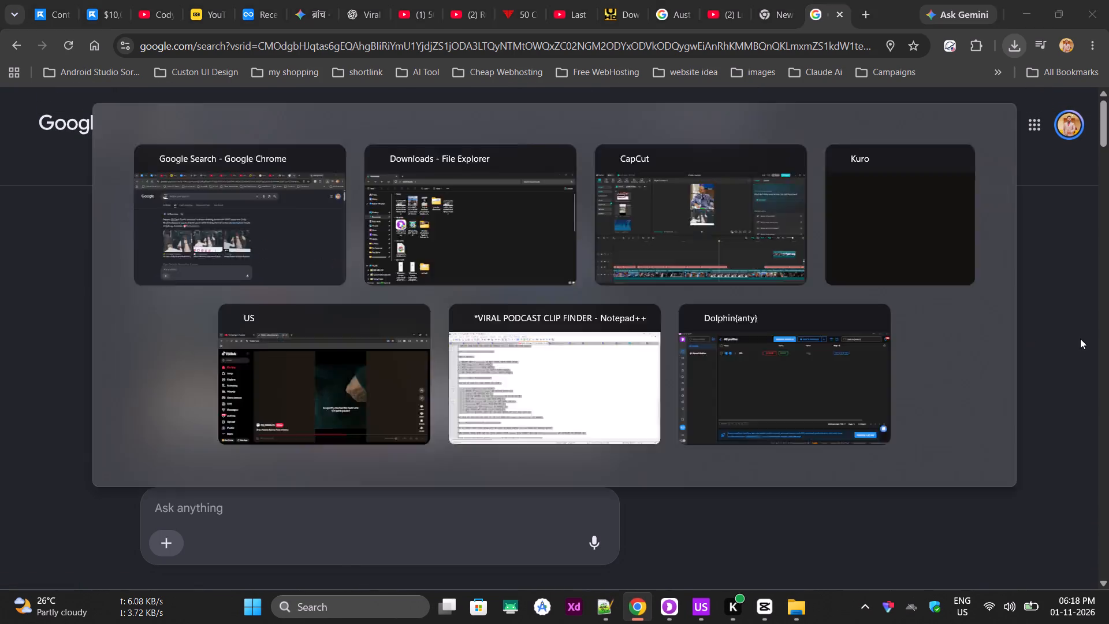
{"action": "key", "text": "alt+Tab"}
{"action": "key", "text": "alt+Tab"}
{"action": "left_click", "coordinate": [1088, 15]}
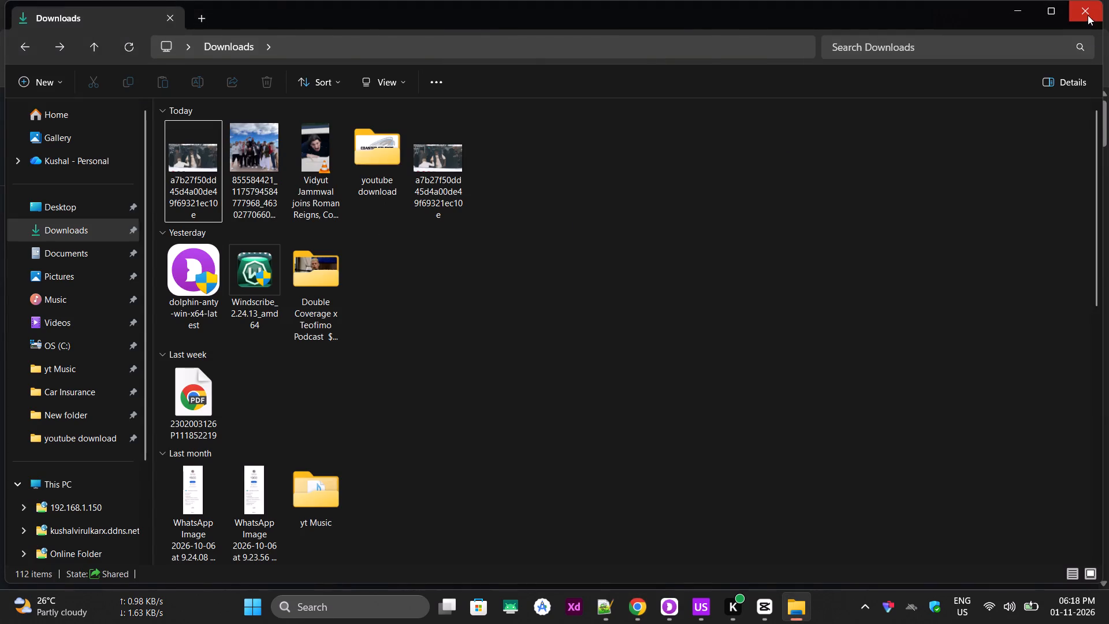
{"action": "key", "text": "alt+Tab"}
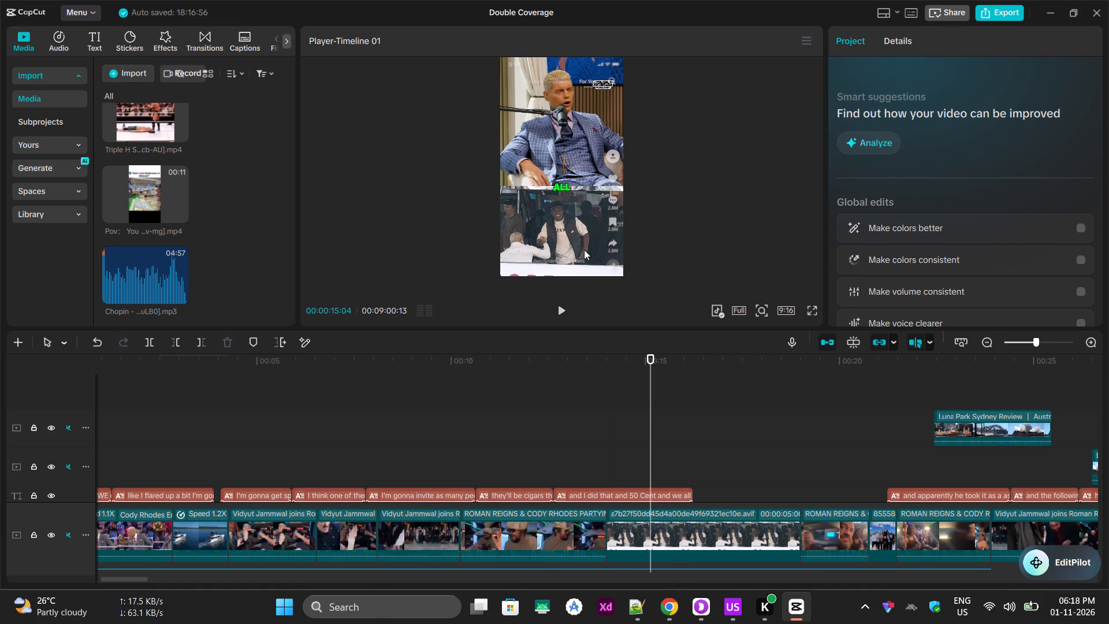
Play the timeline from about 13 seconds to check the photo against the 50 Cent mention.
{"action": "left_click", "coordinate": [578, 369]}
{"action": "key", "text": "space"}
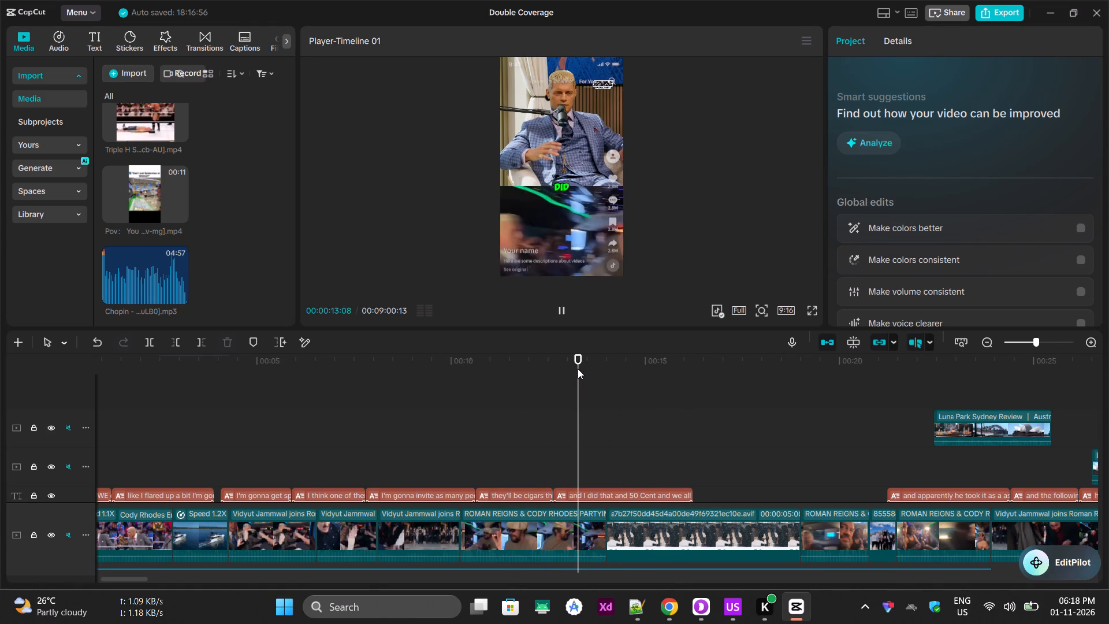
{"action": "key", "text": "space"}
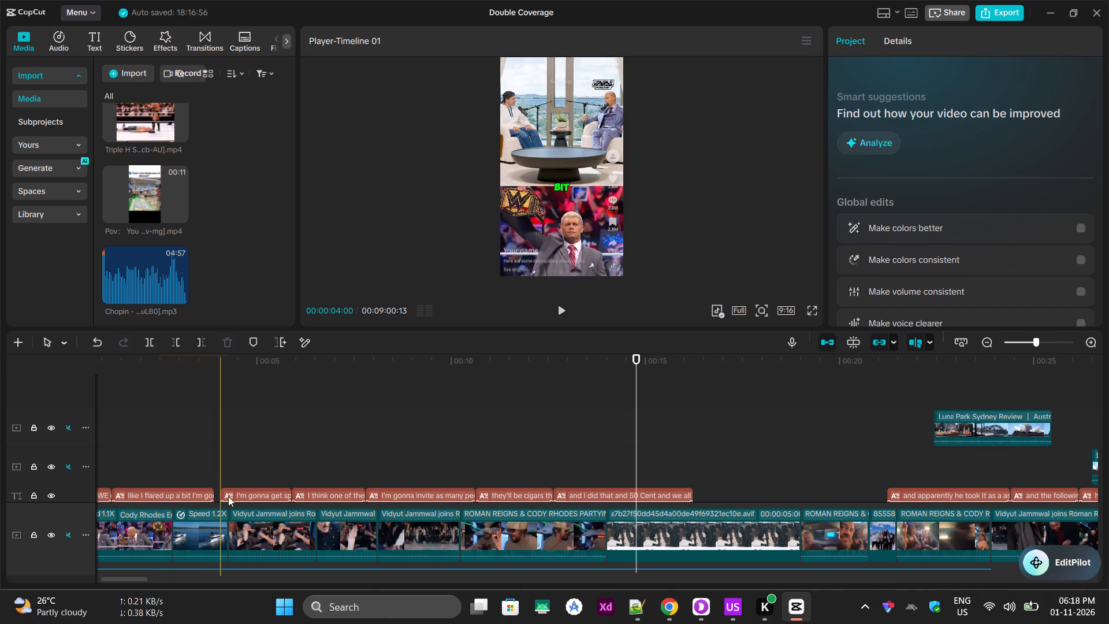
Undo the AVIF photo's scaling, repositioning and main-track insertion, back to where it sits on the overlay track with the captions unbroken.
{"action": "key", "text": "ctrl+z"}
{"action": "left_click", "coordinate": [626, 393]}
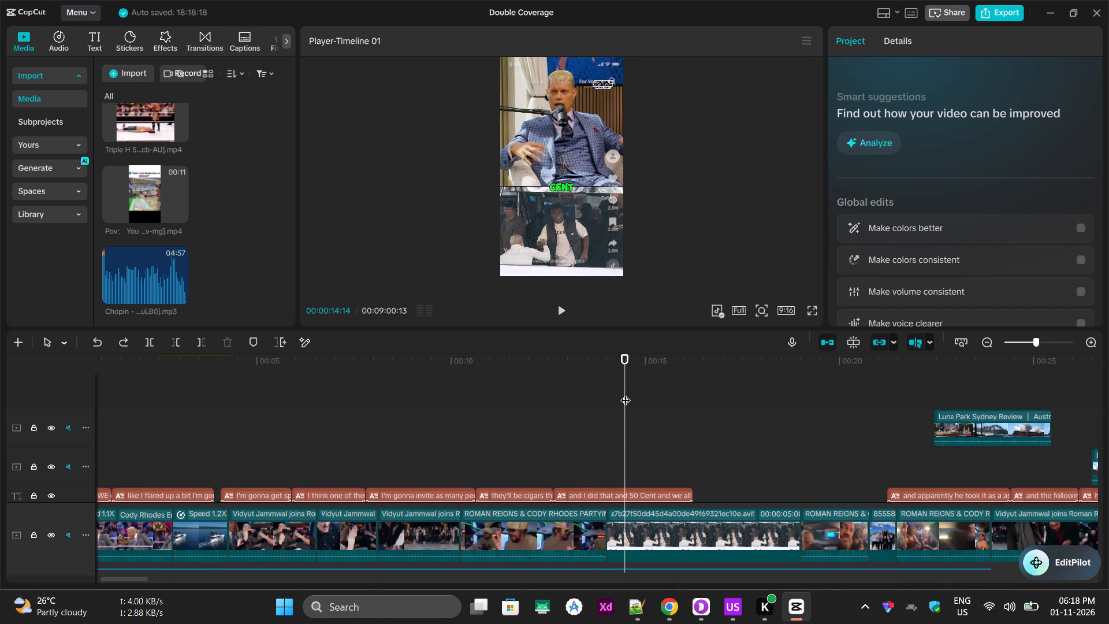
{"action": "key", "text": "ctrl+z"}
{"action": "key", "text": "ctrl+z"}
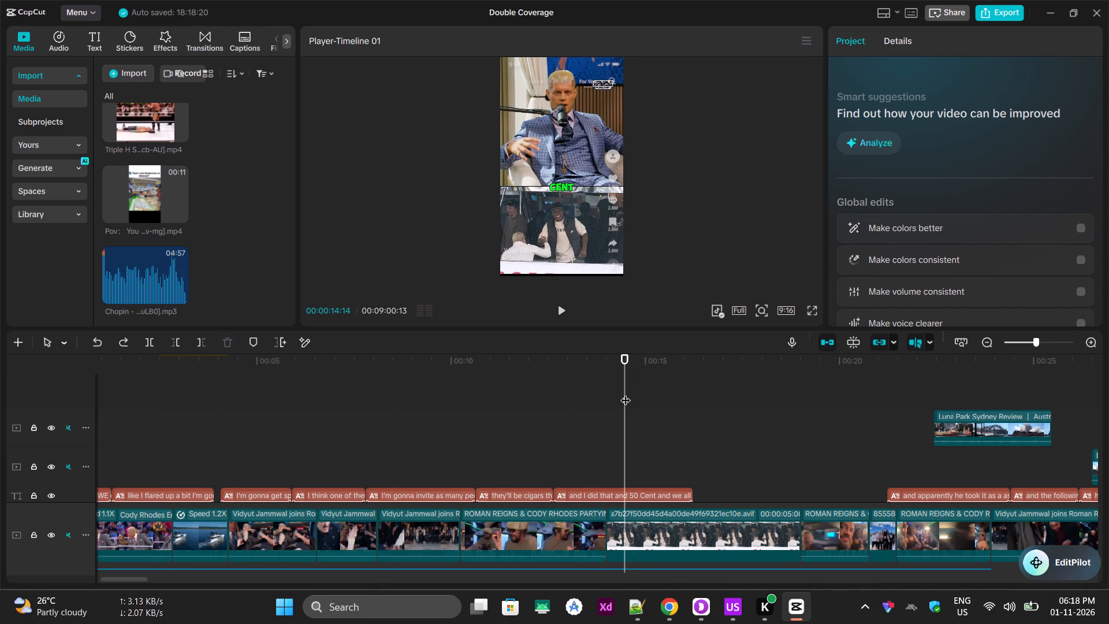
{"action": "key", "text": "ctrl+z"}
{"action": "key", "text": "ctrl+z"}
{"action": "key", "text": "ctrl+z"}
{"action": "key", "text": "ctrl+z"}
{"action": "key", "text": "ctrl+z"}
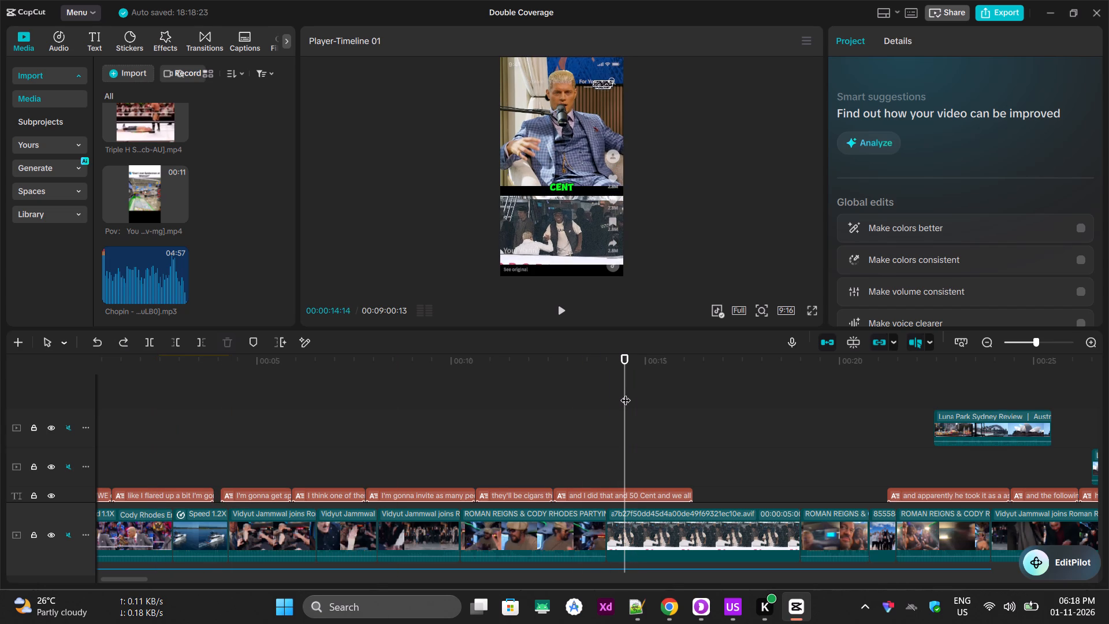
{"action": "key", "text": "ctrl+z"}
{"action": "key", "text": "ctrl+z"}
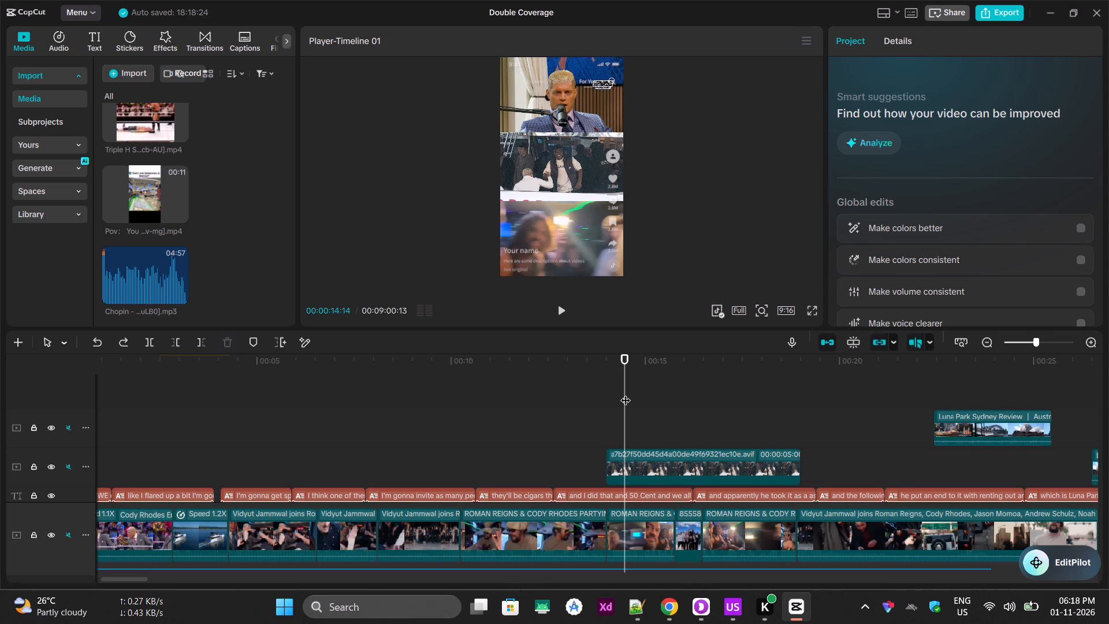
{"action": "scroll", "coordinate": [322, 474], "scroll_direction": "down", "scroll_amount": 4}
{"action": "scroll", "coordinate": [387, 477], "scroll_direction": "up", "scroll_amount": 3}
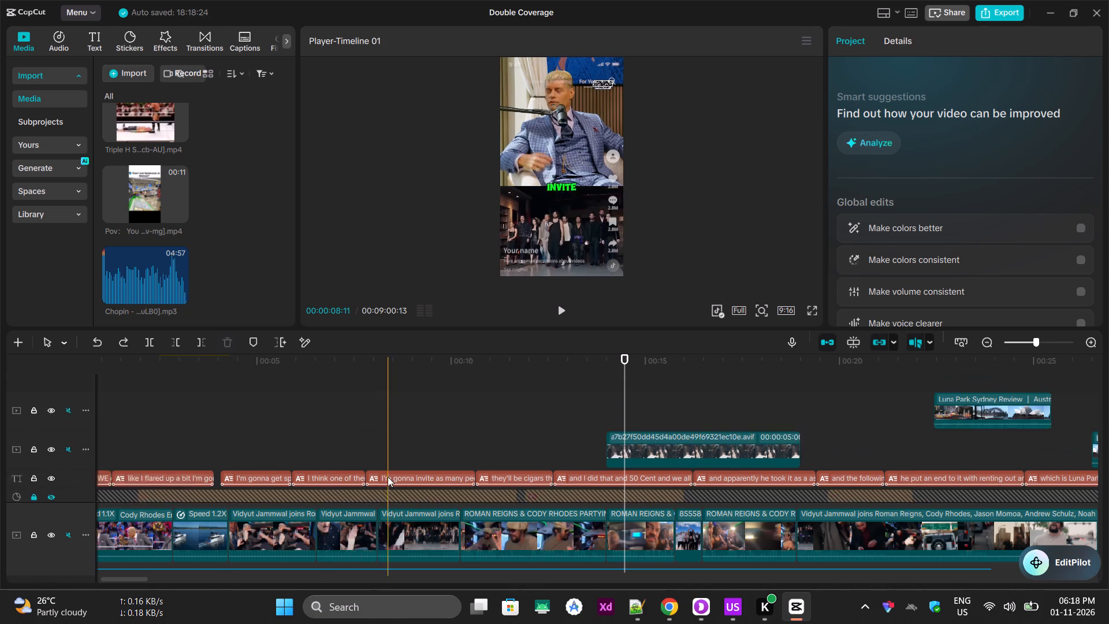
{"action": "scroll", "coordinate": [388, 477], "scroll_direction": "up", "scroll_amount": 1}
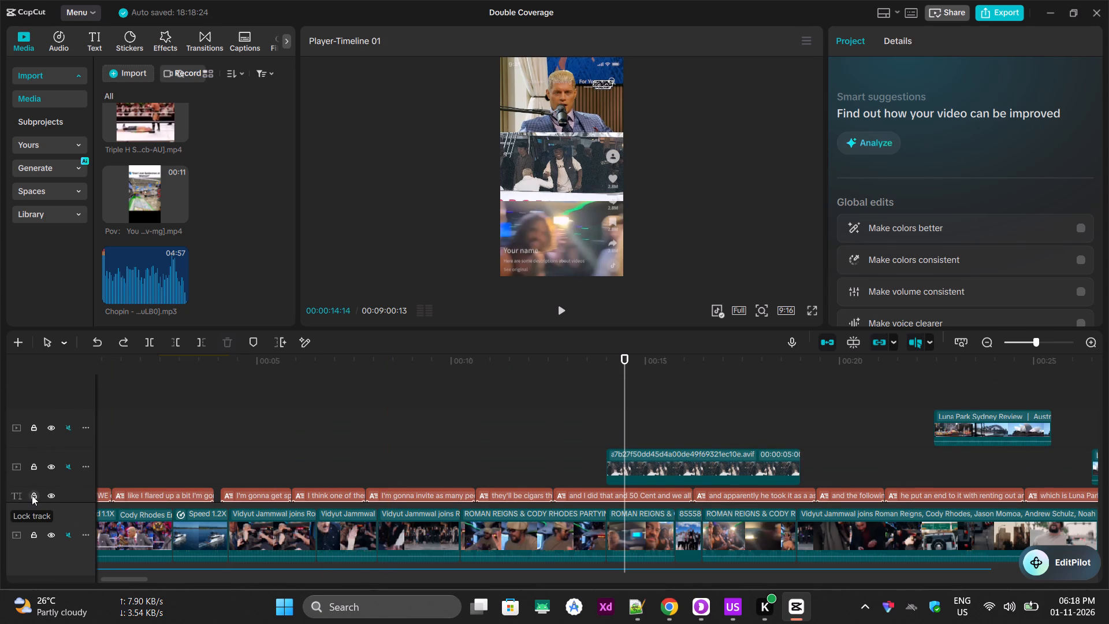
{"action": "key", "text": "ctrl+z"}
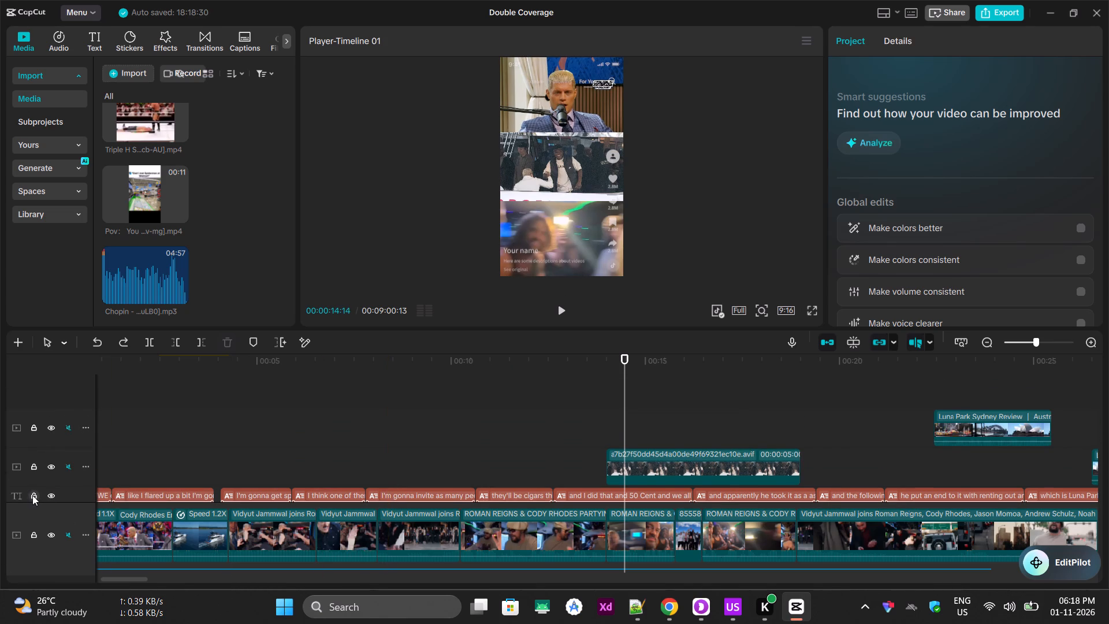
{"action": "key", "text": "ctrl+z"}
{"action": "key", "text": "ctrl+shift+z"}
Lock the captions track.
{"action": "left_click", "coordinate": [36, 497]}
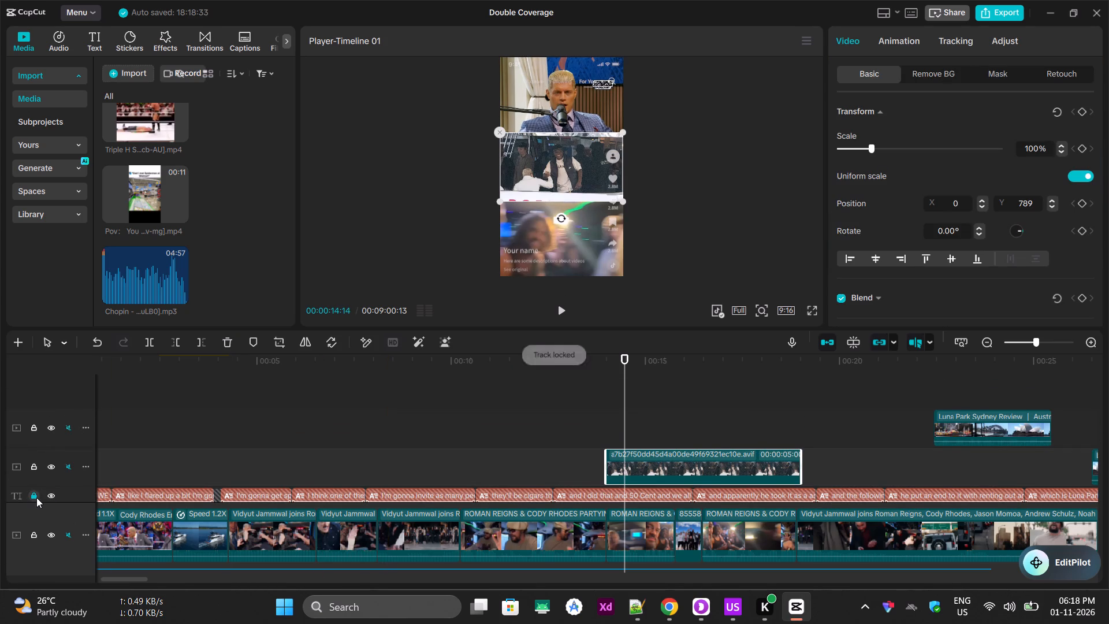
Move the AVIF photo from the overlay track into the main track at about 14 seconds, where 50 Cent is mentioned.
{"action": "scroll", "coordinate": [640, 529], "scroll_direction": "down", "scroll_amount": 3}
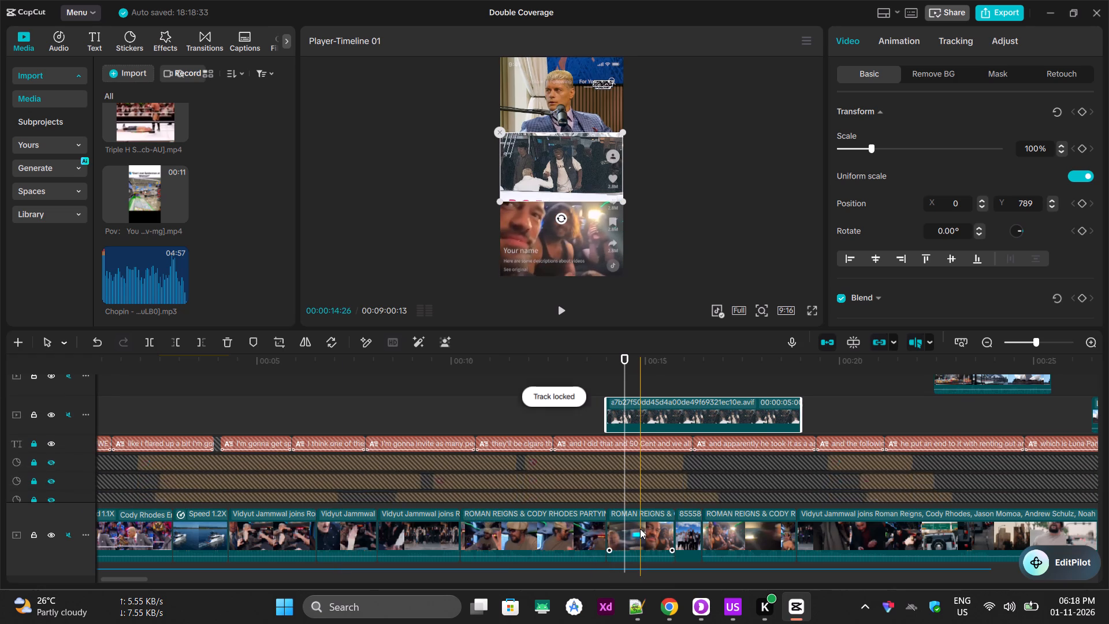
{"action": "scroll", "coordinate": [640, 529], "scroll_direction": "down", "scroll_amount": 5}
{"action": "scroll", "coordinate": [640, 530], "scroll_direction": "up", "scroll_amount": 5}
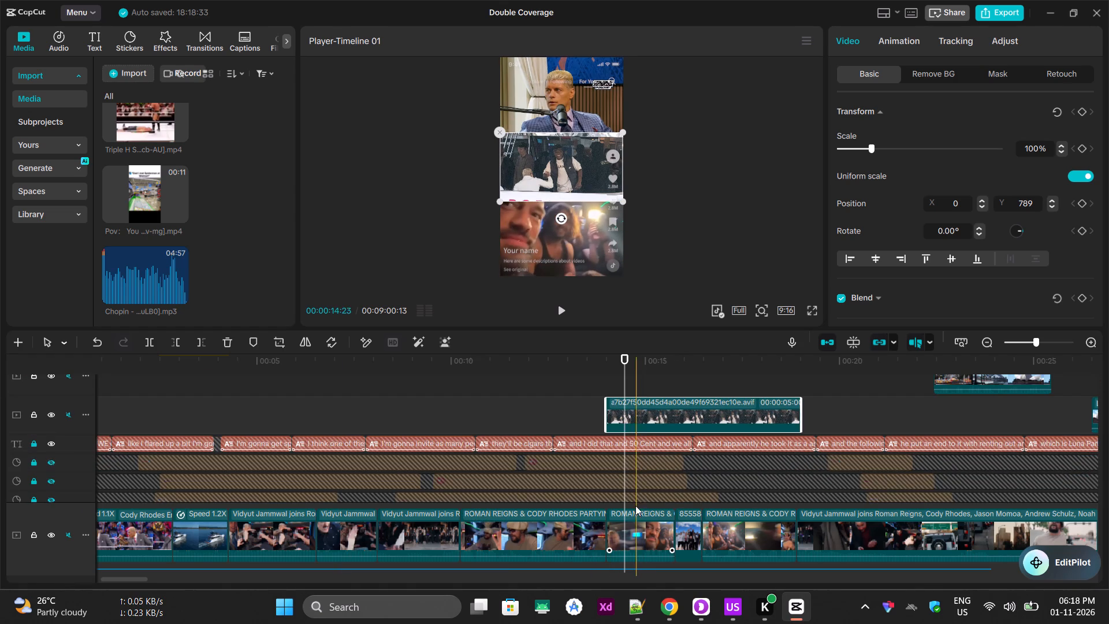
{"action": "key", "text": "space"}
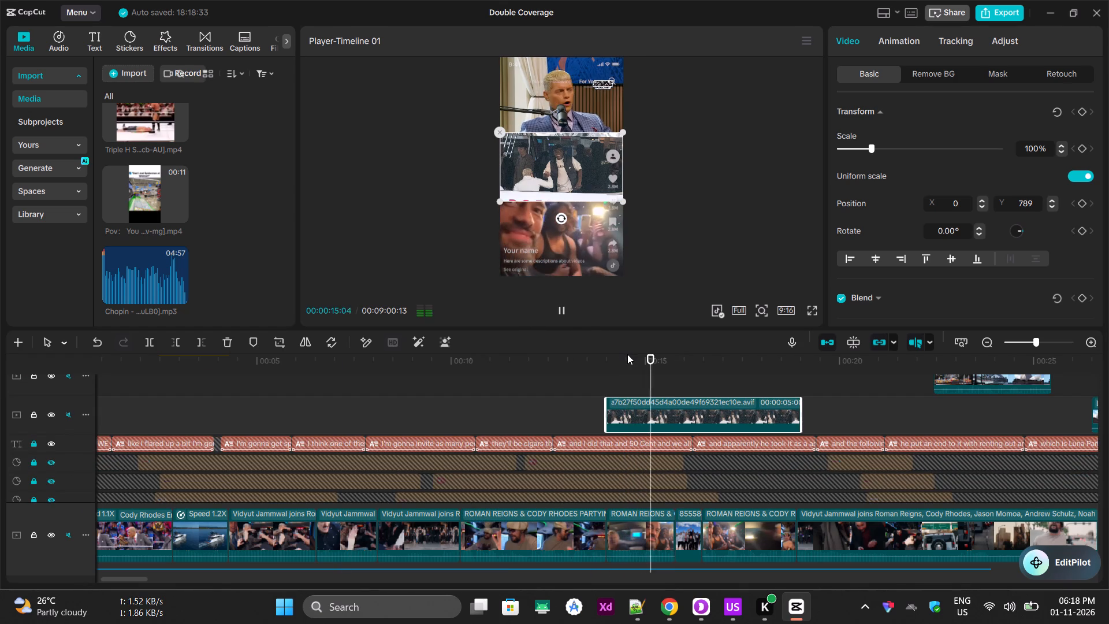
{"action": "key", "text": "space"}
{"action": "left_click", "coordinate": [572, 362]}
{"action": "key", "text": "space"}
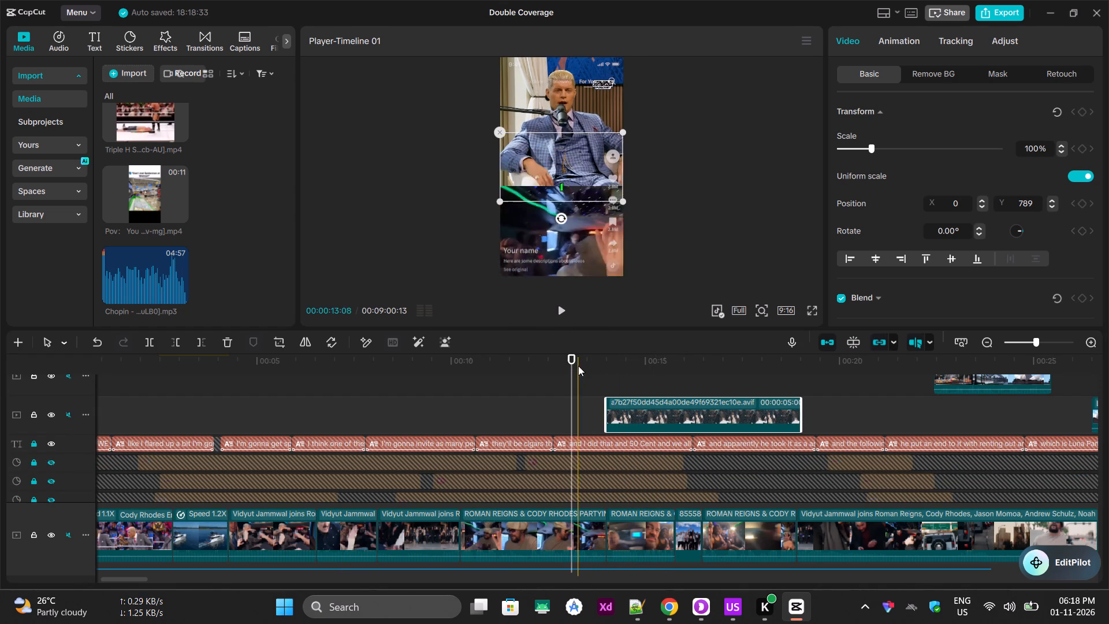
{"action": "key", "text": "space"}
{"action": "left_click_drag", "start_coordinate": [647, 415], "coordinate": [643, 419]}
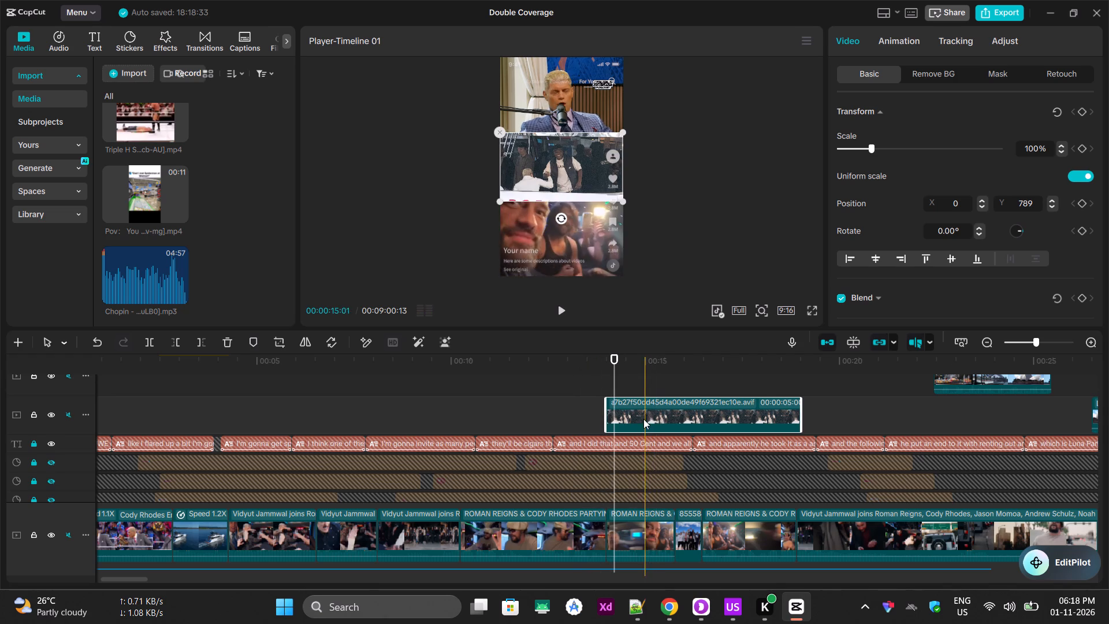
{"action": "left_click_drag", "start_coordinate": [643, 419], "coordinate": [592, 545]}
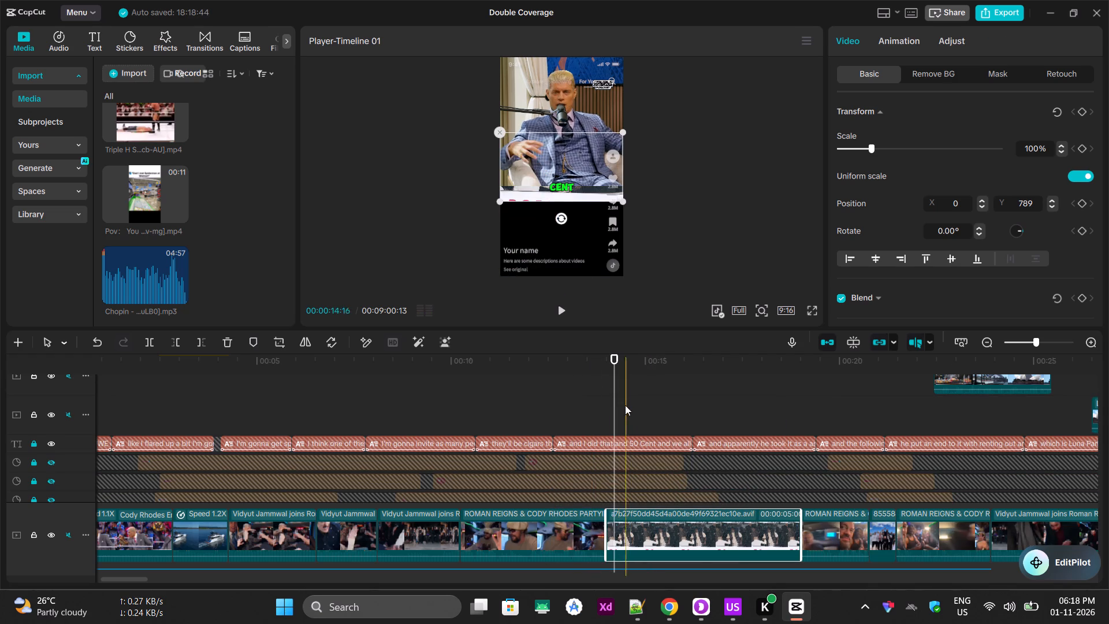
{"action": "left_click", "coordinate": [599, 352]}
{"action": "left_click", "coordinate": [591, 366]}
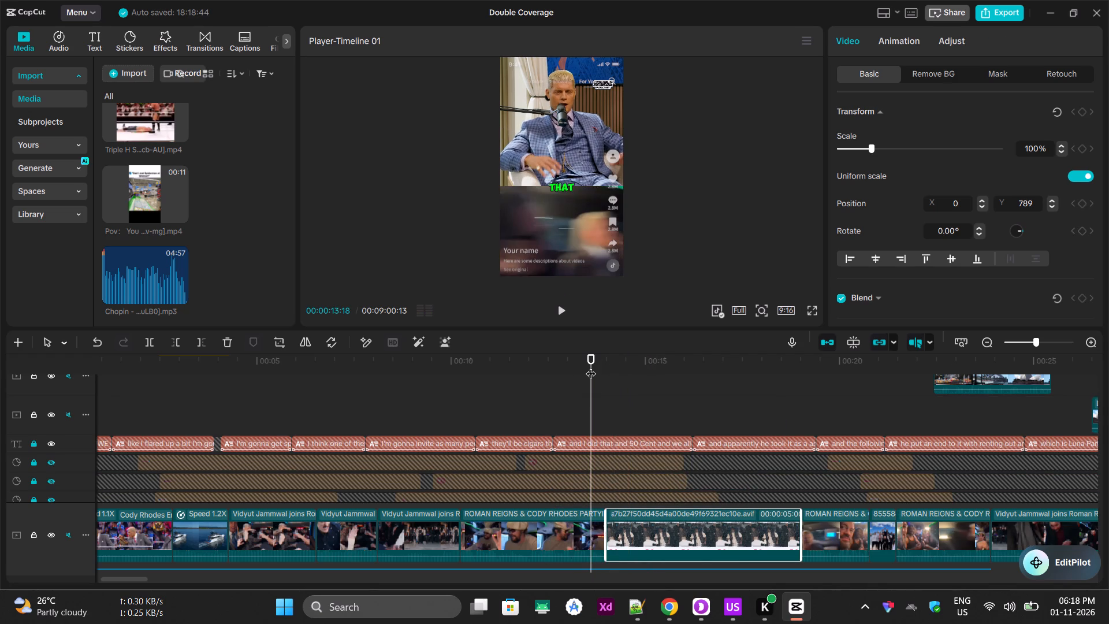
Move the 50 Cent photo down into the frame's lower half and scale it to 129% so it fills that area's width.
{"action": "key", "text": "space"}
{"action": "key", "text": "space"}
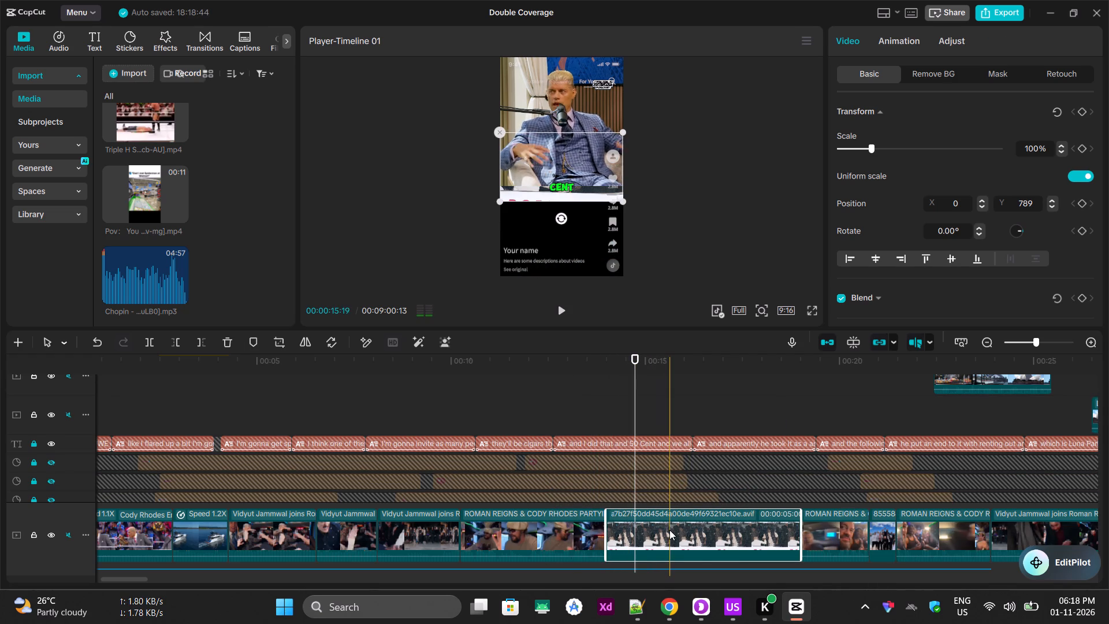
{"action": "left_click", "coordinate": [669, 530]}
{"action": "left_click_drag", "start_coordinate": [549, 155], "coordinate": [547, 220]}
{"action": "left_click_drag", "start_coordinate": [627, 266], "coordinate": [640, 281]}
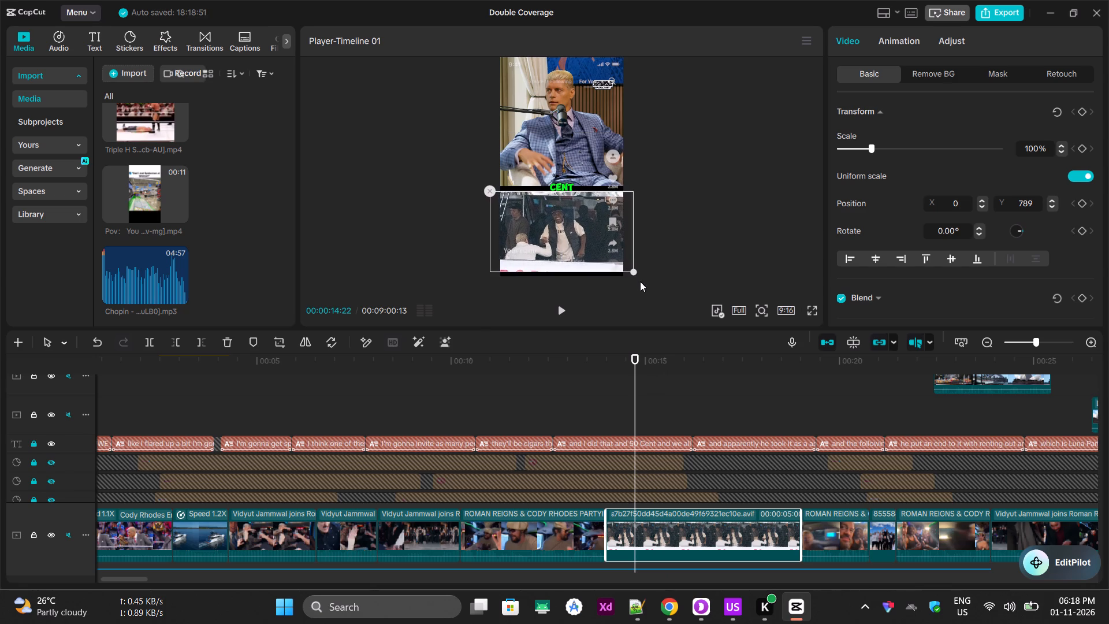
{"action": "left_click_drag", "start_coordinate": [640, 281], "coordinate": [642, 284]}
{"action": "left_click", "coordinate": [580, 229]}
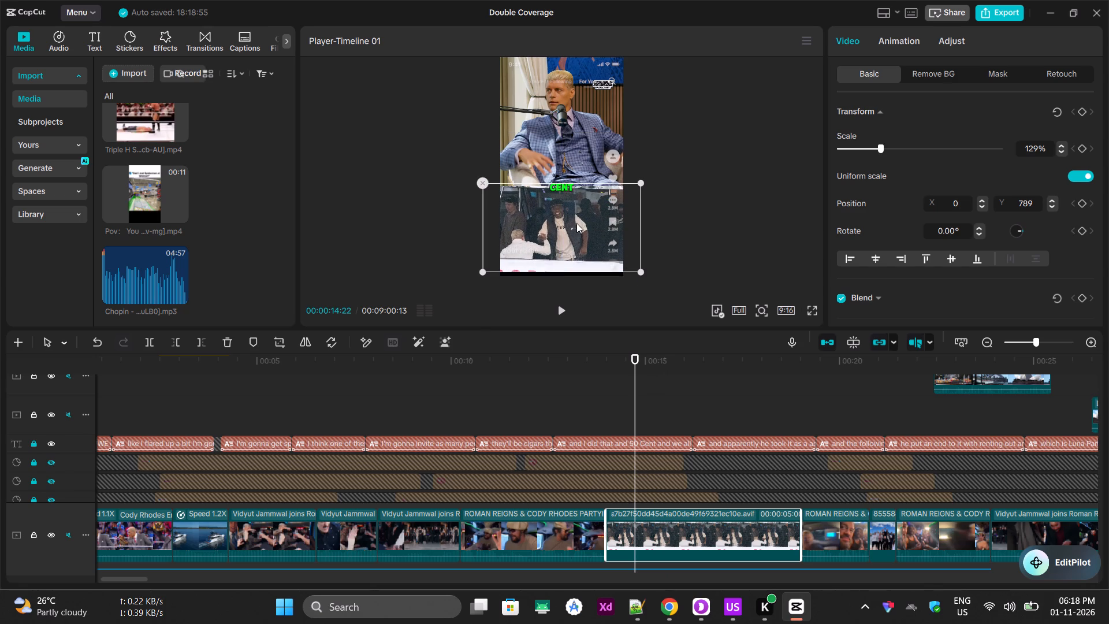
{"action": "scroll", "coordinate": [568, 213], "scroll_direction": "up", "scroll_amount": 7, "text": "ctrl"}
{"action": "scroll", "coordinate": [568, 213], "scroll_direction": "down", "scroll_amount": 6}
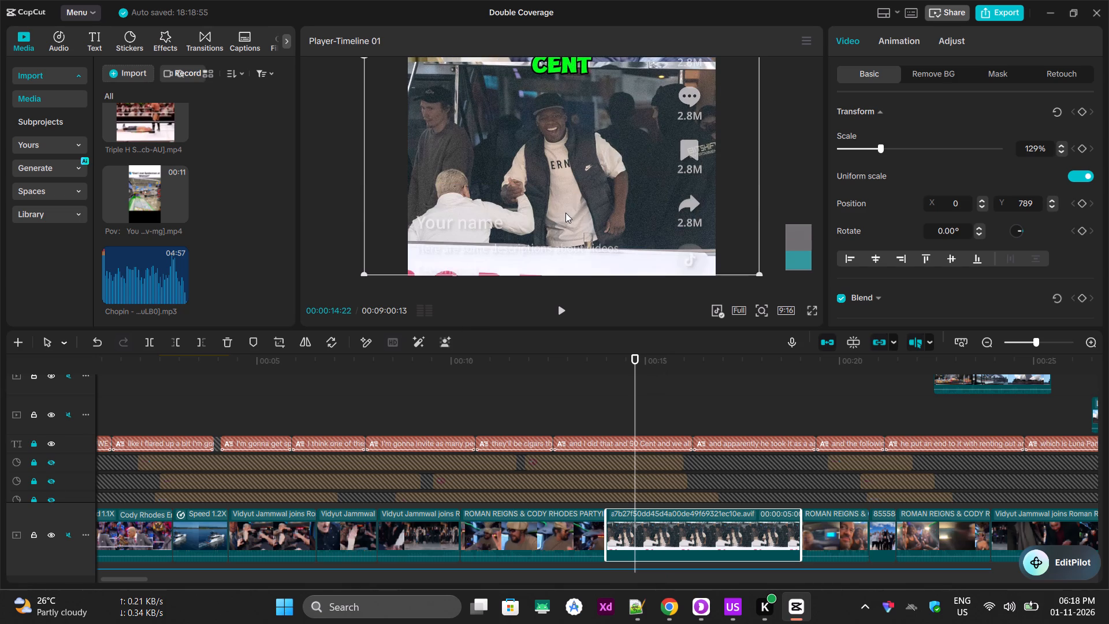
{"action": "left_click_drag", "start_coordinate": [568, 208], "coordinate": [572, 217]}
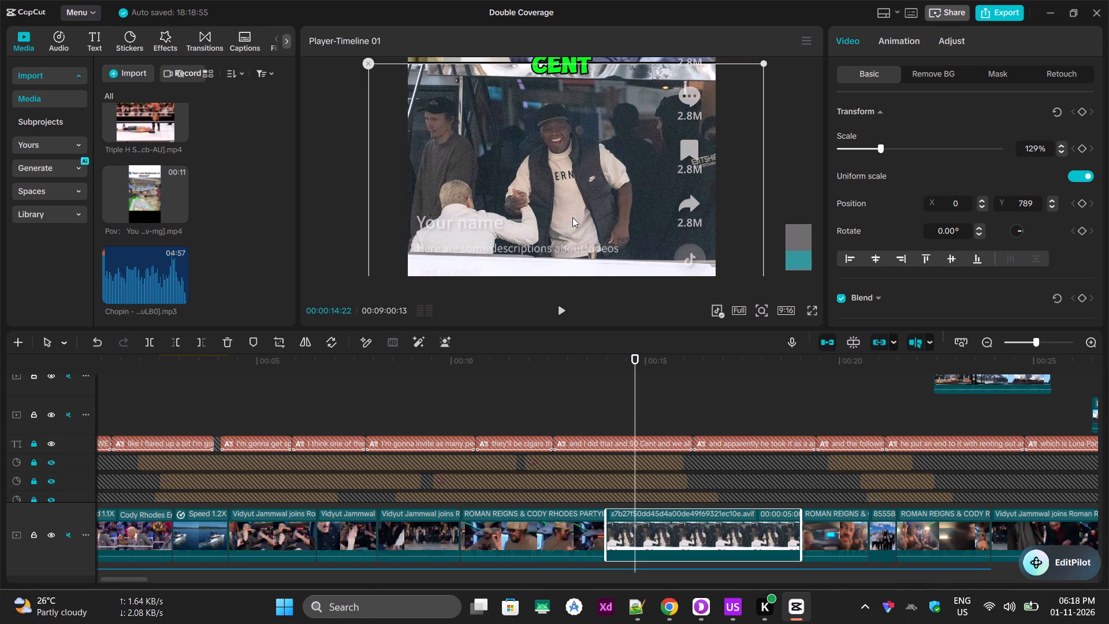
{"action": "left_click_drag", "start_coordinate": [572, 217], "coordinate": [569, 214]}
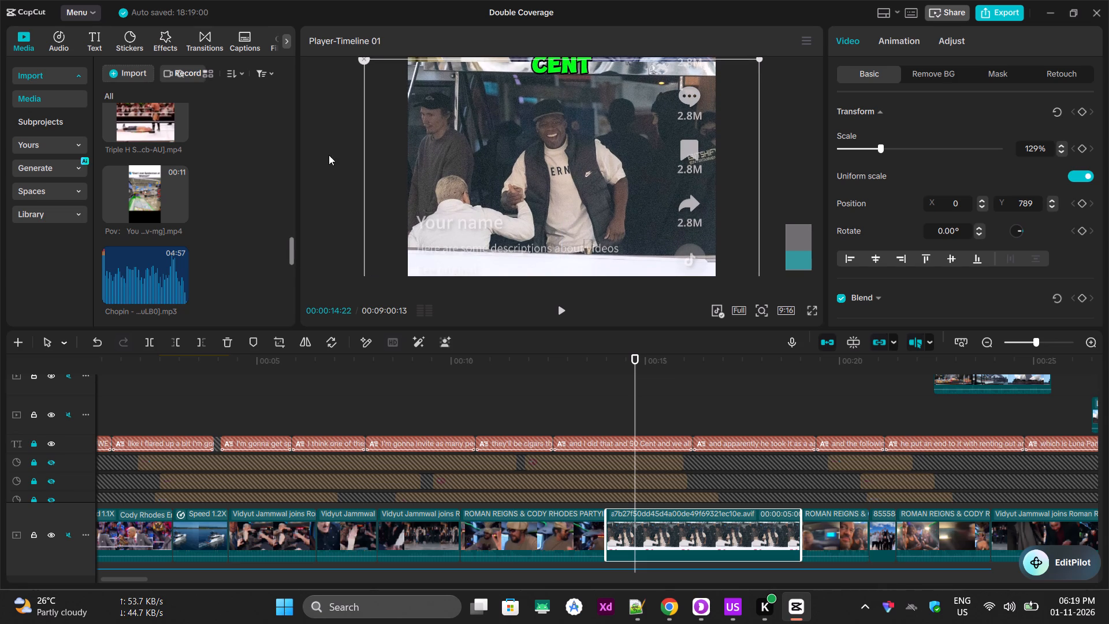
Trim the end of the 50 Cent photo on the main track to about 15 seconds, where his mention ends.
{"action": "left_click", "coordinate": [329, 155]}
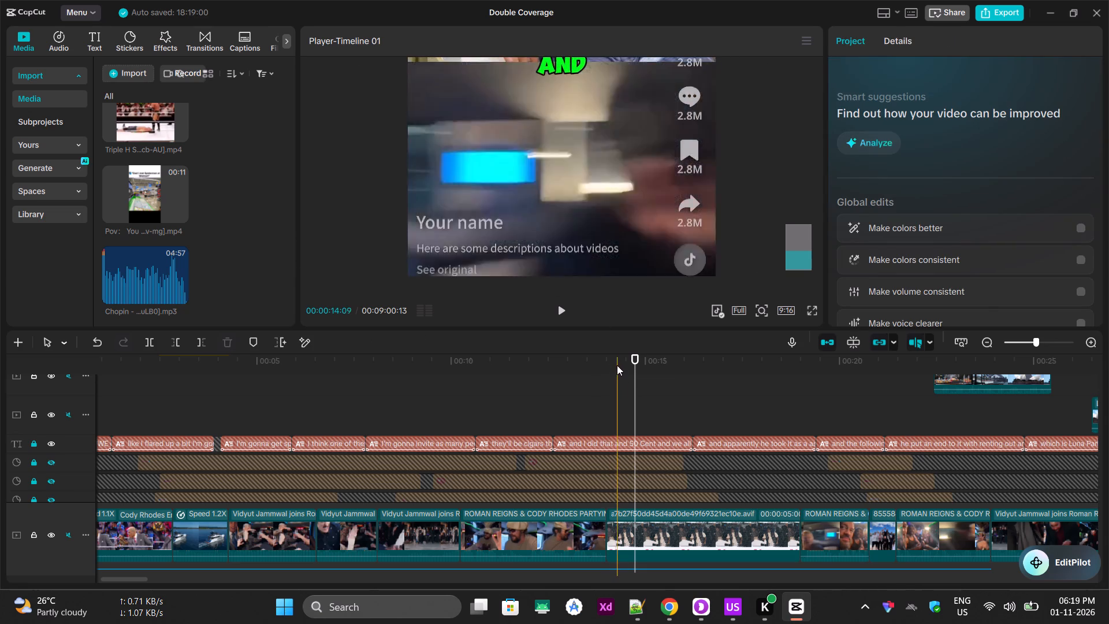
{"action": "left_click_drag", "start_coordinate": [615, 363], "coordinate": [598, 361]}
{"action": "key", "text": "space"}
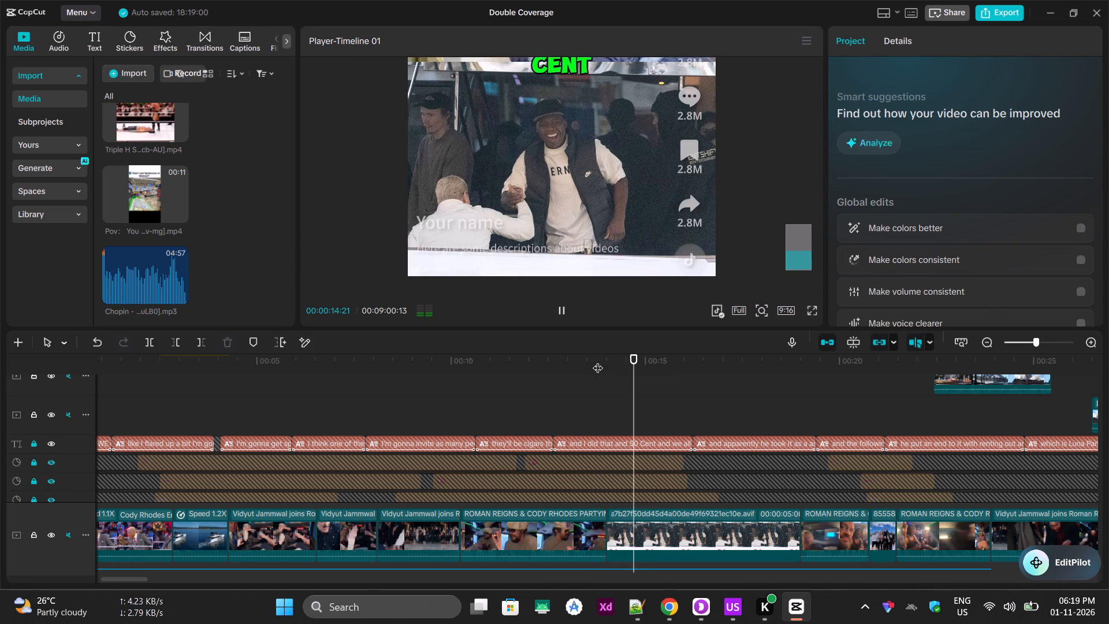
{"action": "key", "text": "space"}
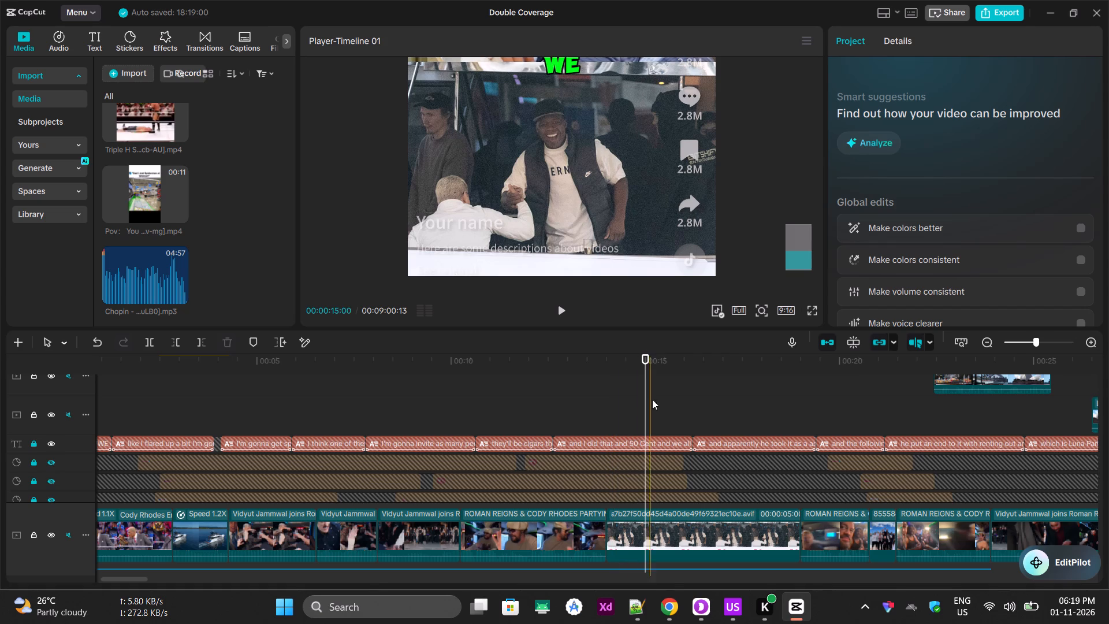
{"action": "left_click", "coordinate": [660, 525]}
{"action": "left_click_drag", "start_coordinate": [799, 526], "coordinate": [693, 526]}
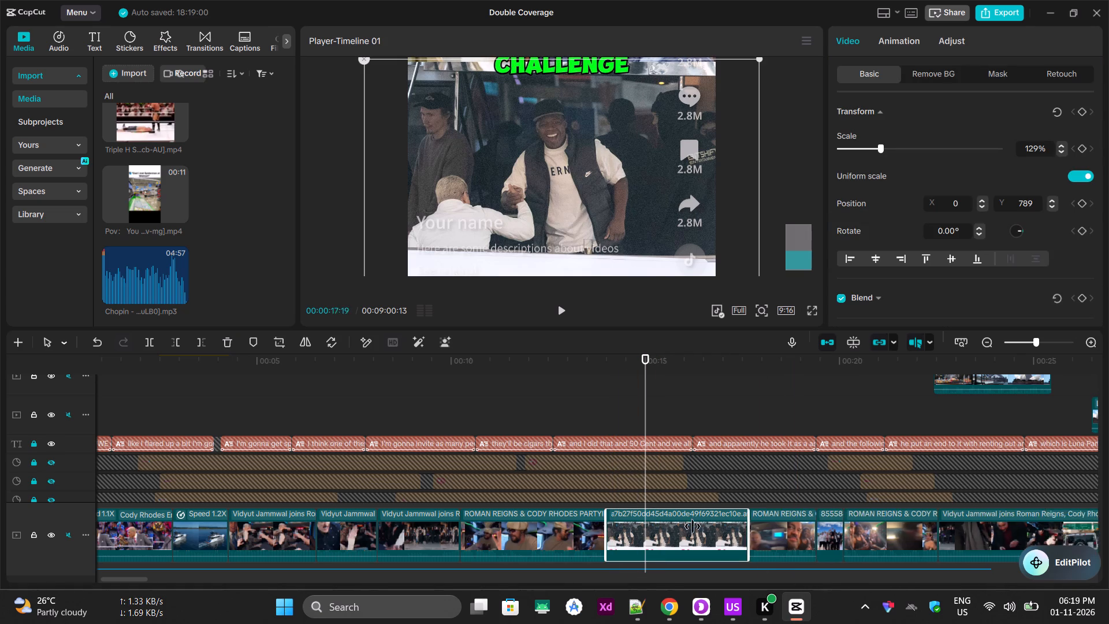
{"action": "left_click_drag", "start_coordinate": [693, 526], "coordinate": [637, 523]}
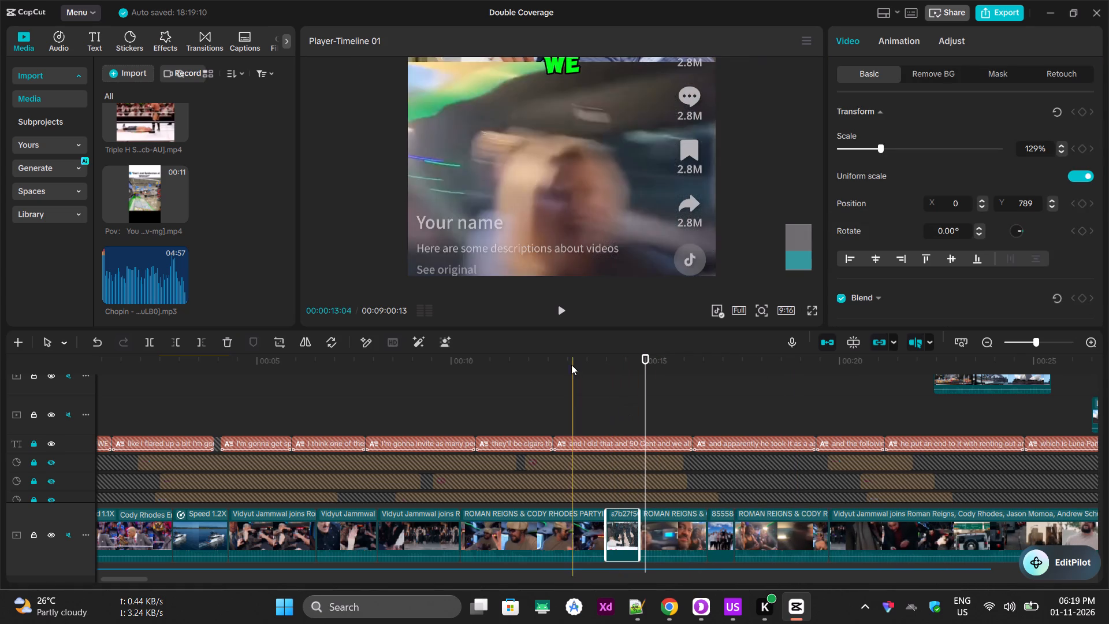
Play the timeline around the shortened photo and from about 7 seconds to check the B-roll against the narration.
{"action": "left_click", "coordinate": [571, 363]}
{"action": "key", "text": "space"}
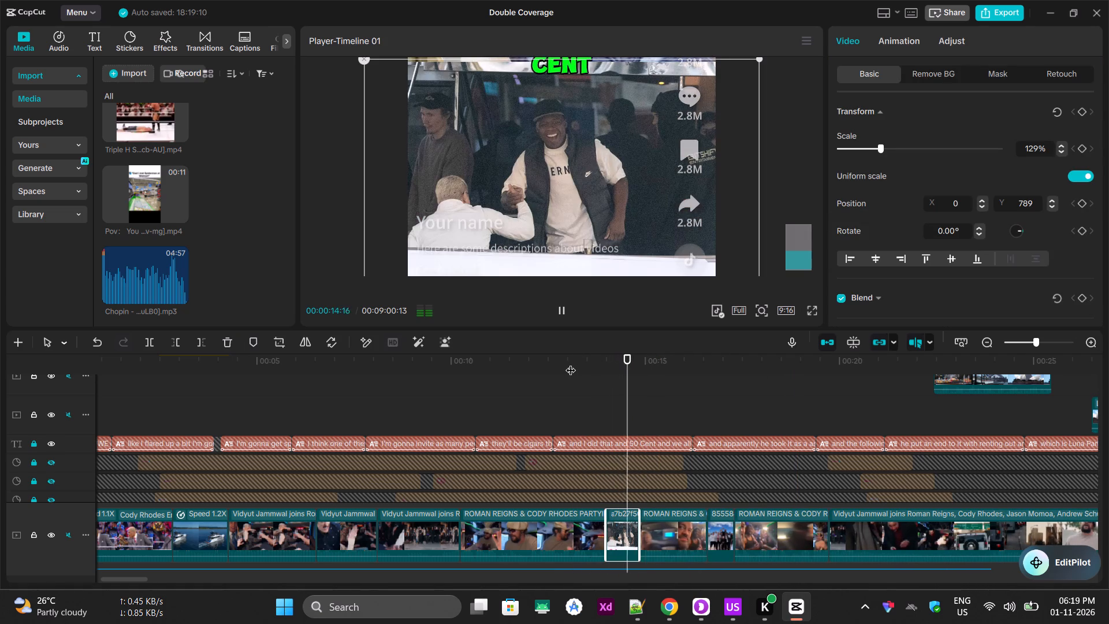
{"action": "key", "text": "space"}
{"action": "left_click", "coordinate": [321, 367]}
{"action": "key", "text": "space"}
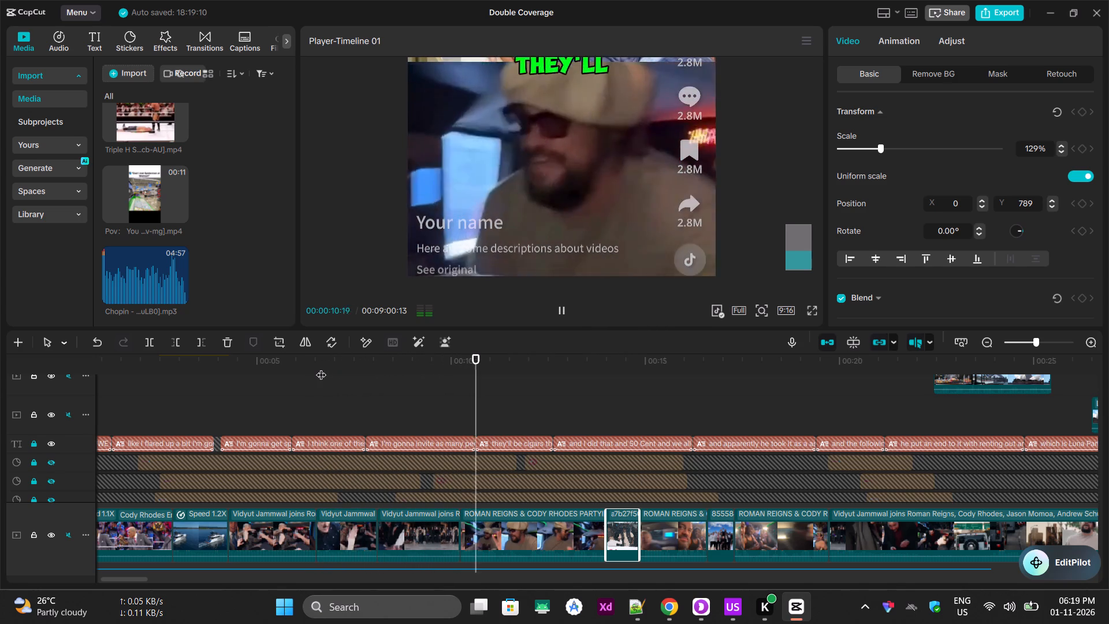
{"action": "key", "text": "space"}
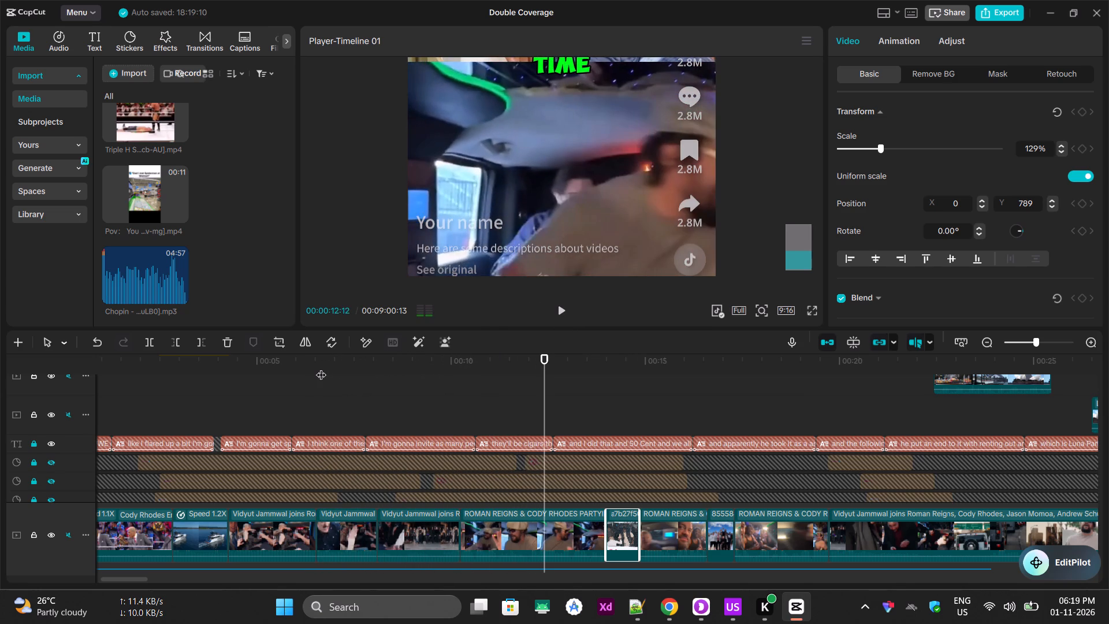
{"action": "key", "text": "space"}
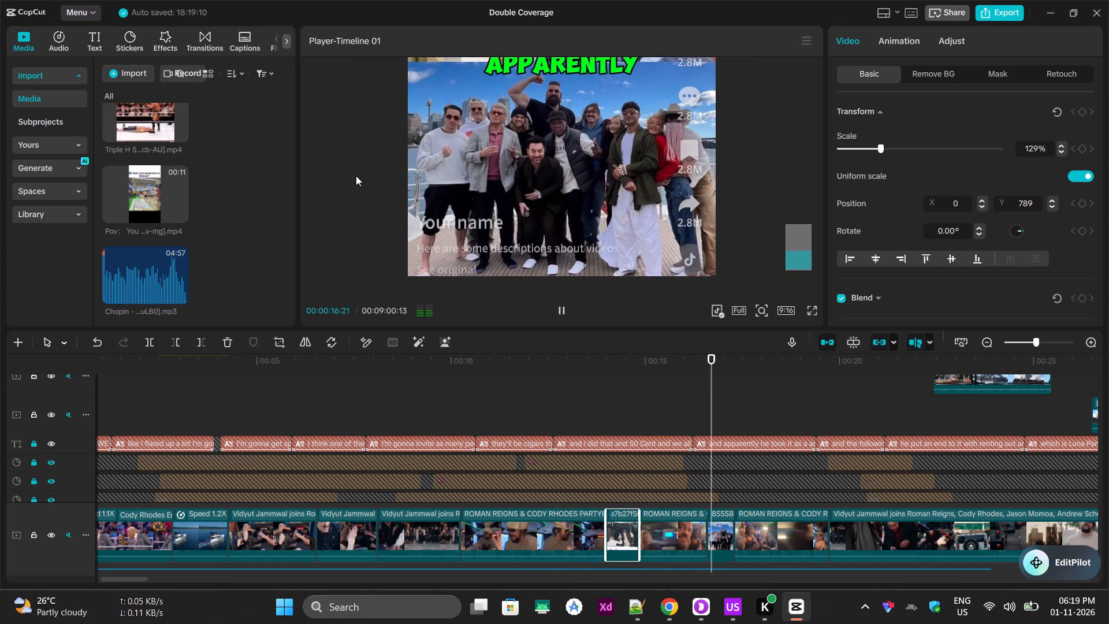
{"action": "key", "text": "space"}
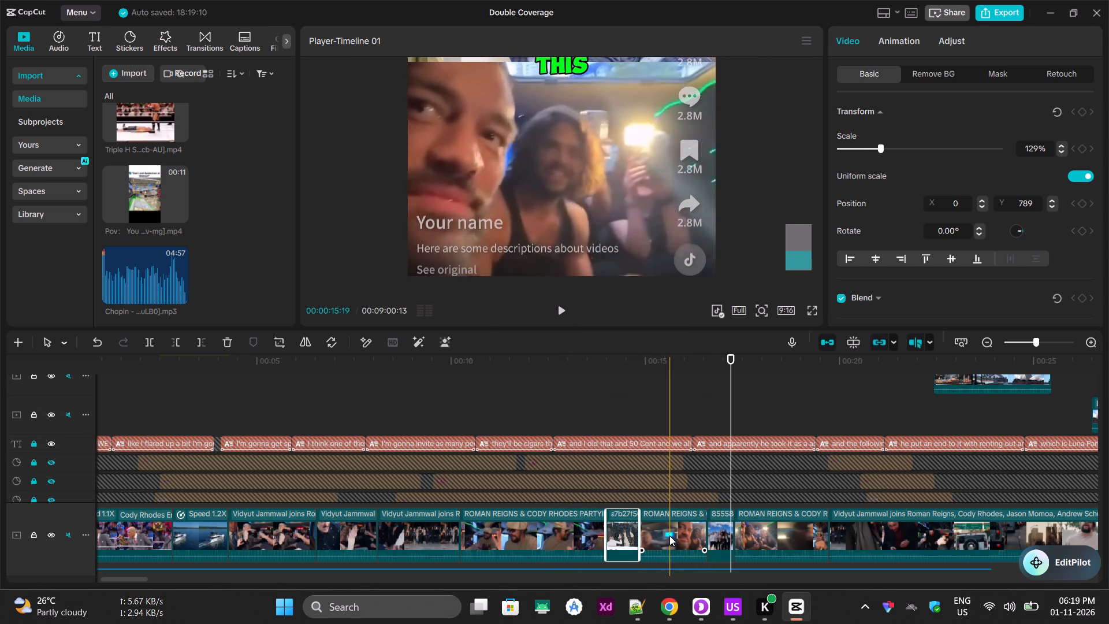
Trim the end of the Roman Reigns party clip after the 50 Cent photo to just before 16 seconds, so the group photo matches "picture".
{"action": "left_click", "coordinate": [669, 536]}
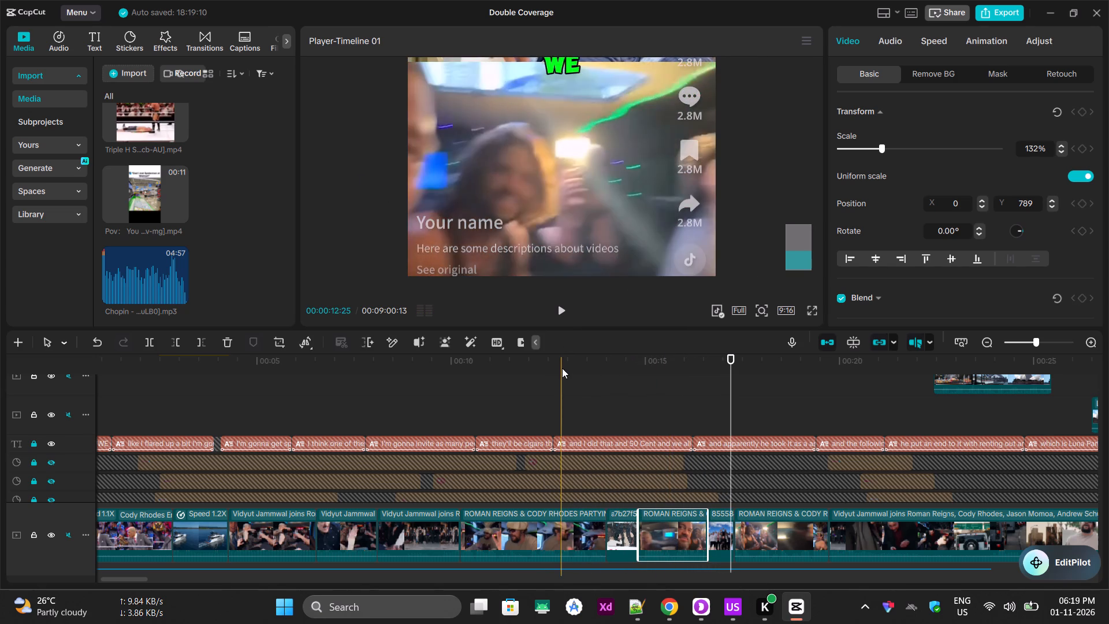
{"action": "left_click", "coordinate": [561, 363]}
{"action": "key", "text": "space"}
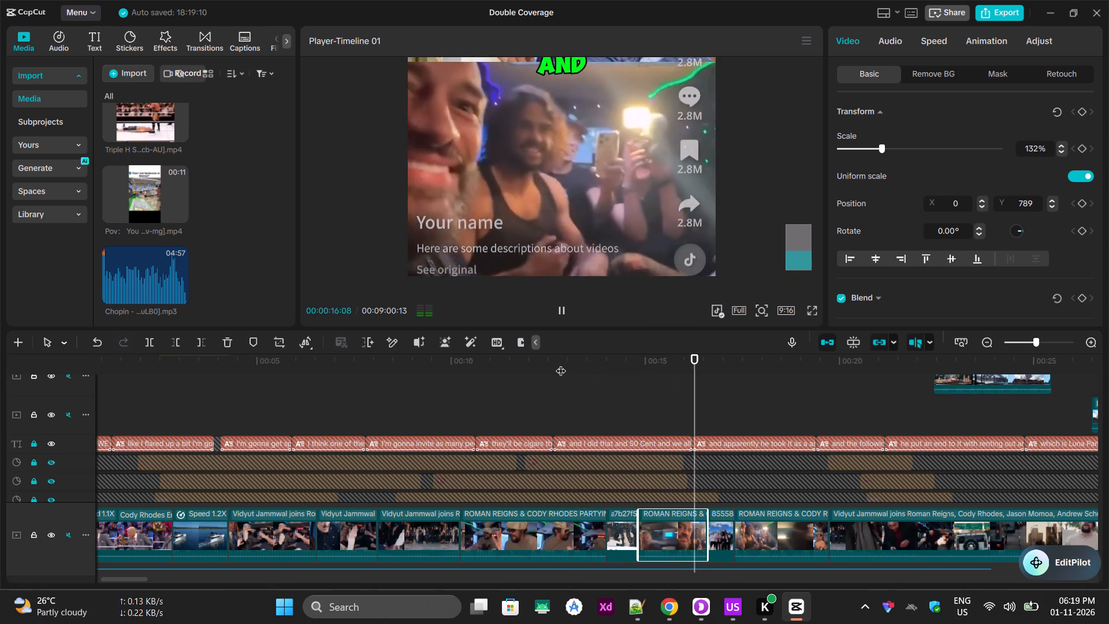
{"action": "key", "text": "space"}
{"action": "left_click", "coordinate": [679, 533]}
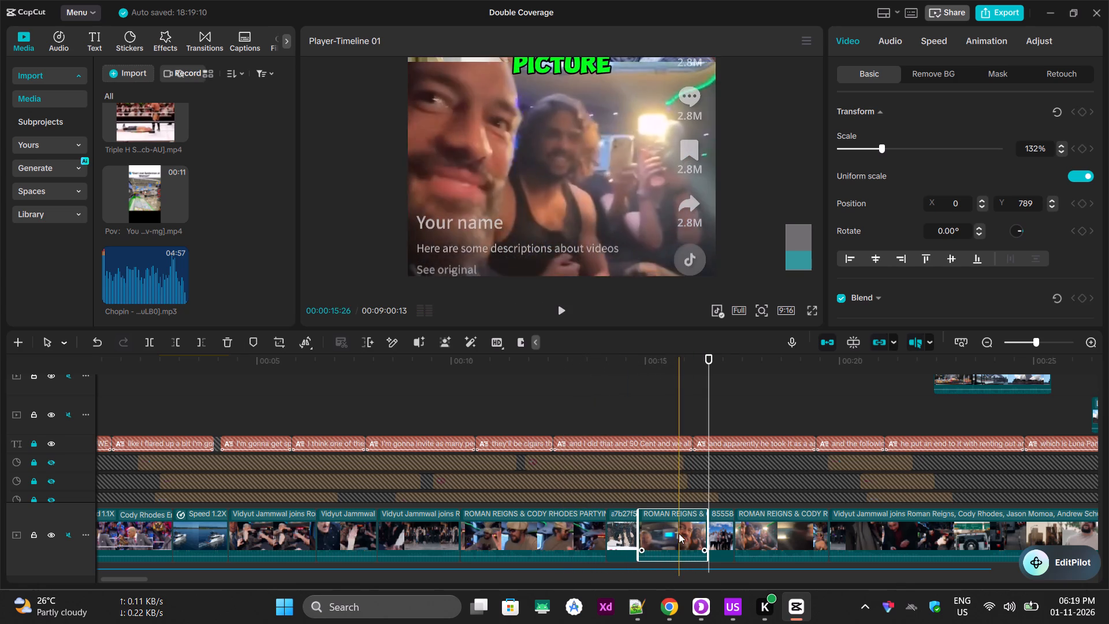
{"action": "left_click_drag", "start_coordinate": [704, 529], "coordinate": [690, 528]}
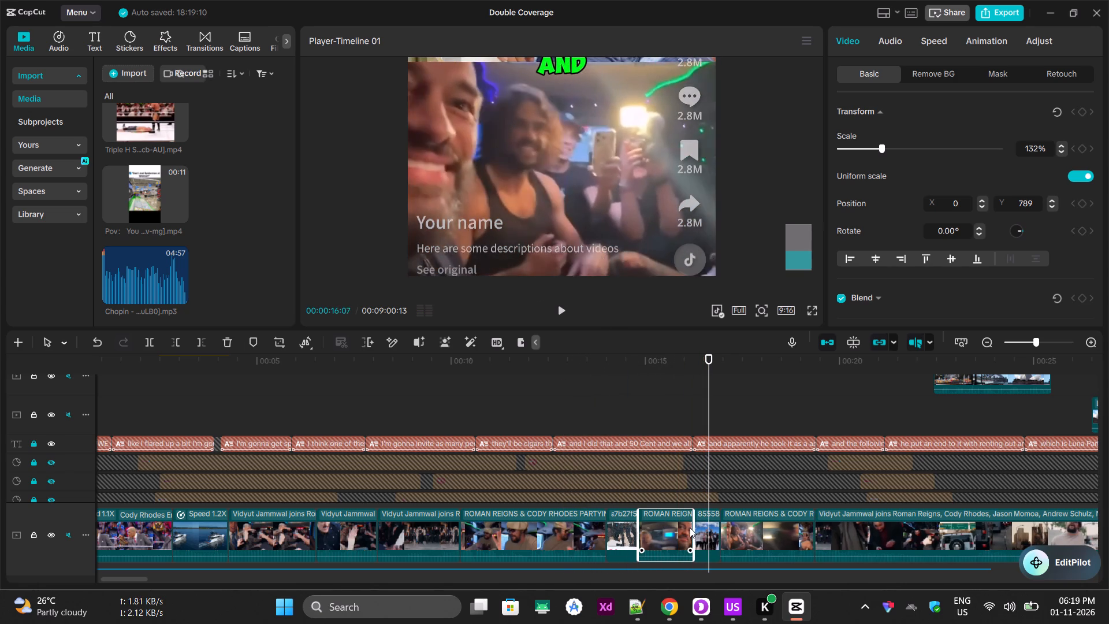
{"action": "left_click_drag", "start_coordinate": [690, 528], "coordinate": [673, 526]}
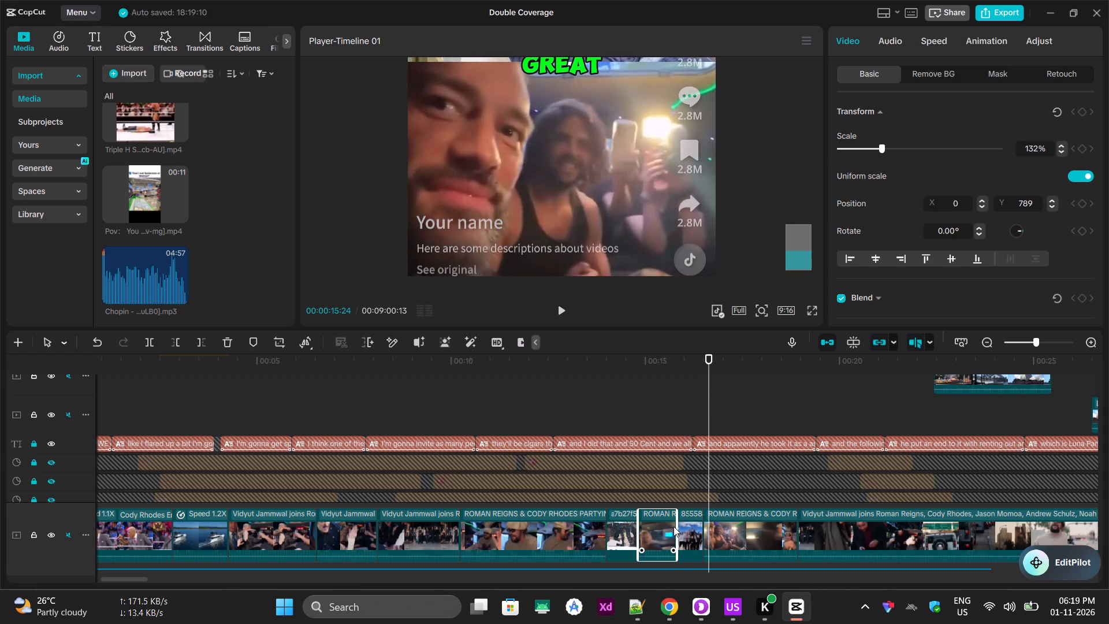
{"action": "left_click_drag", "start_coordinate": [673, 526], "coordinate": [672, 526]}
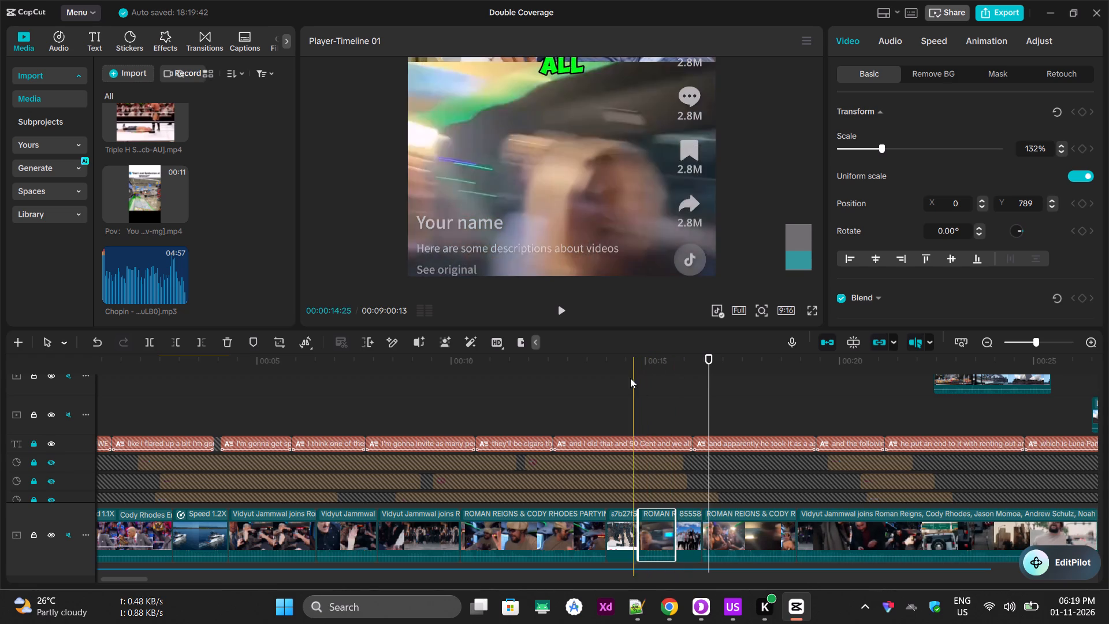
Enlarge the Roman Reigns and Cody Rhodes party clip after the group photo to 117% scale to reduce the black bars.
{"action": "left_click", "coordinate": [626, 372]}
{"action": "key", "text": "space"}
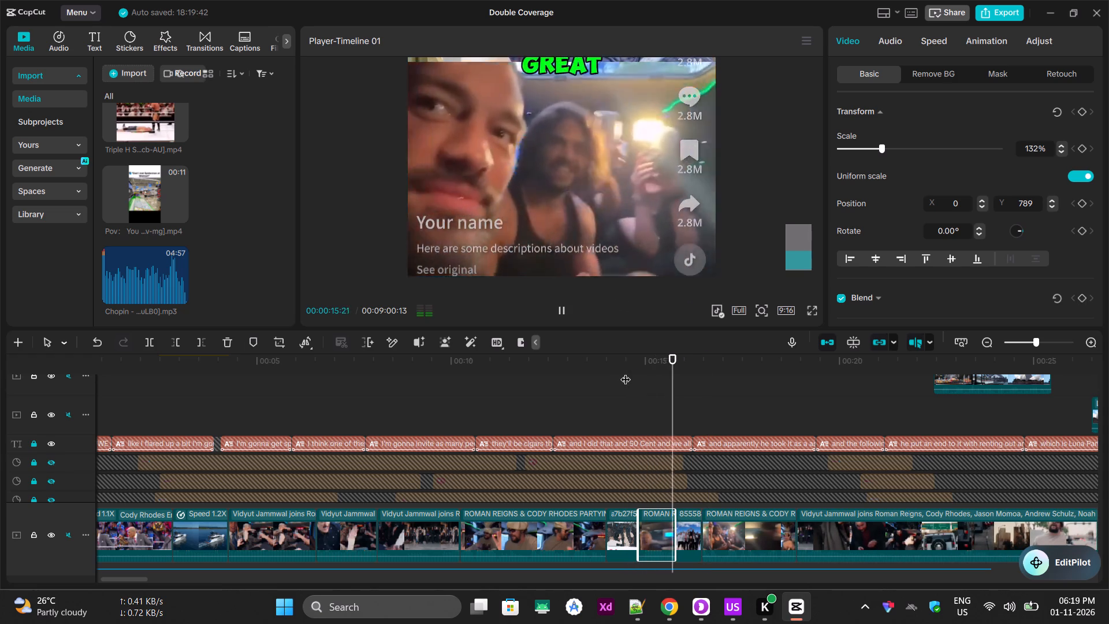
{"action": "key", "text": "space"}
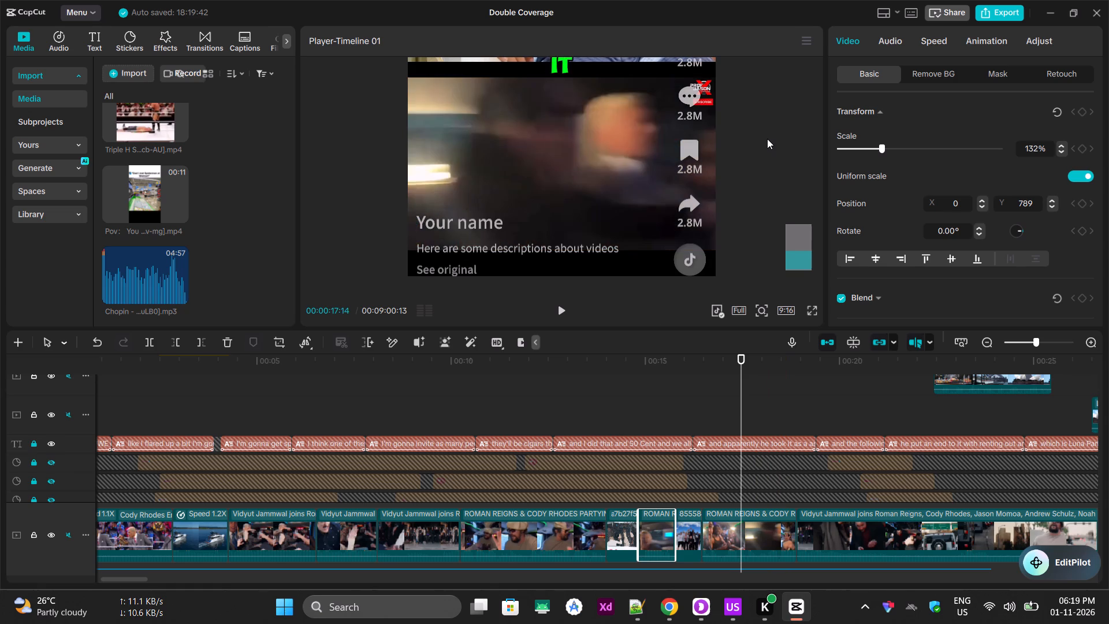
{"action": "key", "text": "space"}
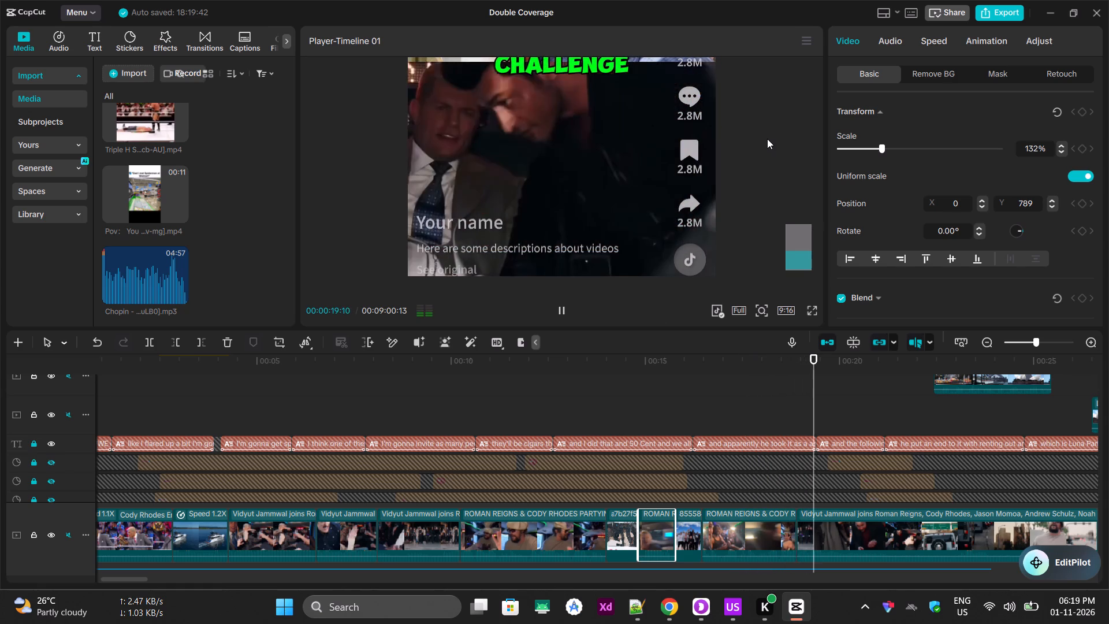
{"action": "key", "text": "space"}
{"action": "left_click", "coordinate": [736, 395]}
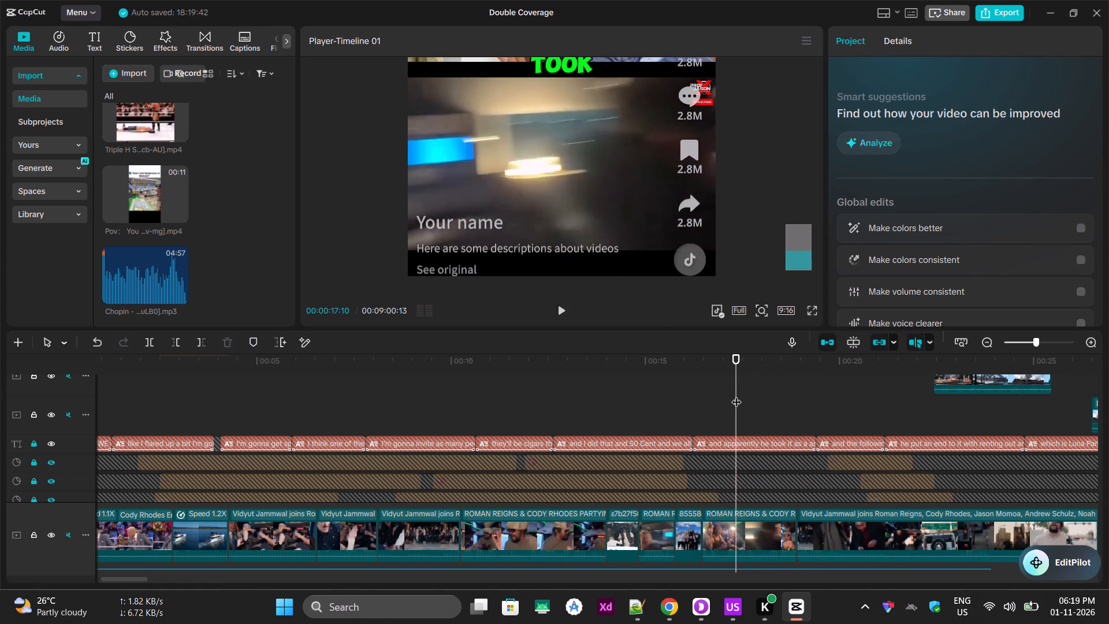
{"action": "left_click_drag", "start_coordinate": [736, 395], "coordinate": [711, 389]}
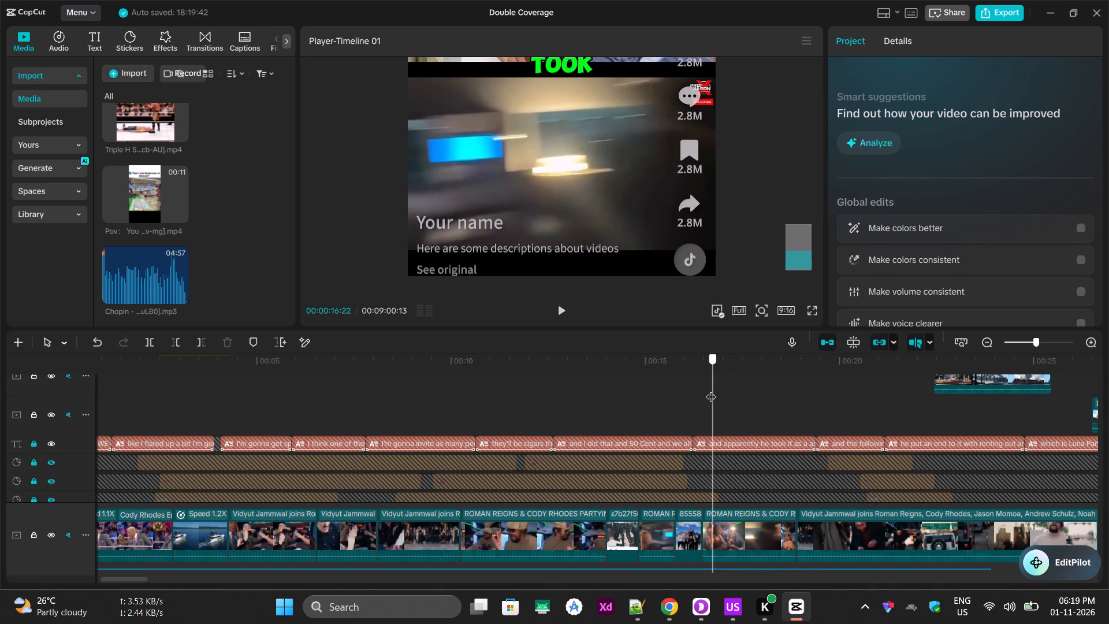
{"action": "left_click_drag", "start_coordinate": [711, 389], "coordinate": [727, 384]}
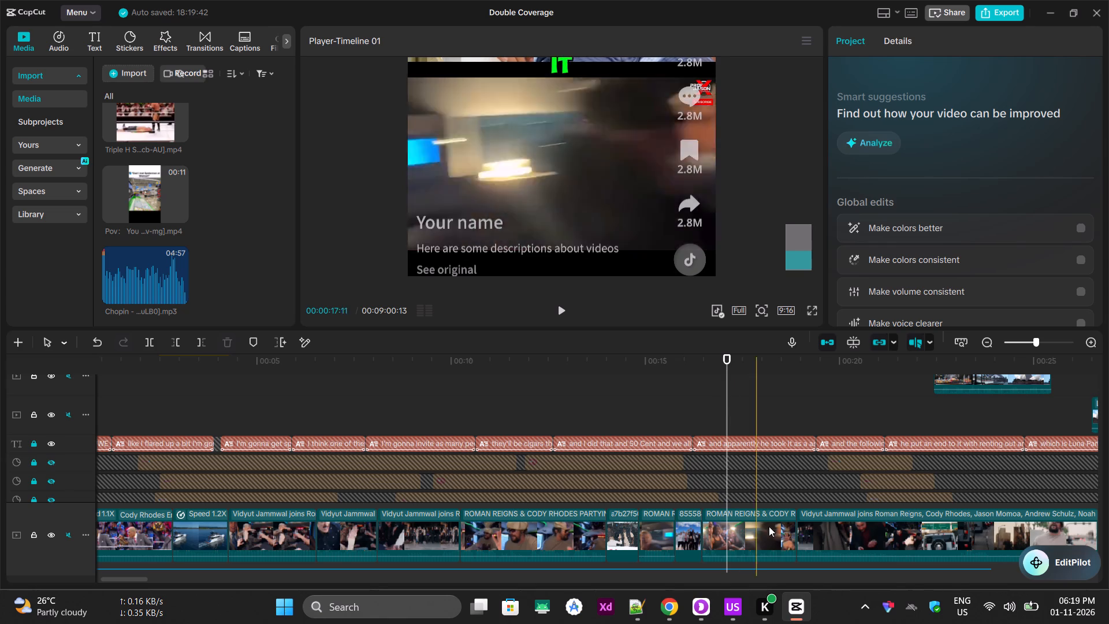
{"action": "left_click", "coordinate": [763, 550]}
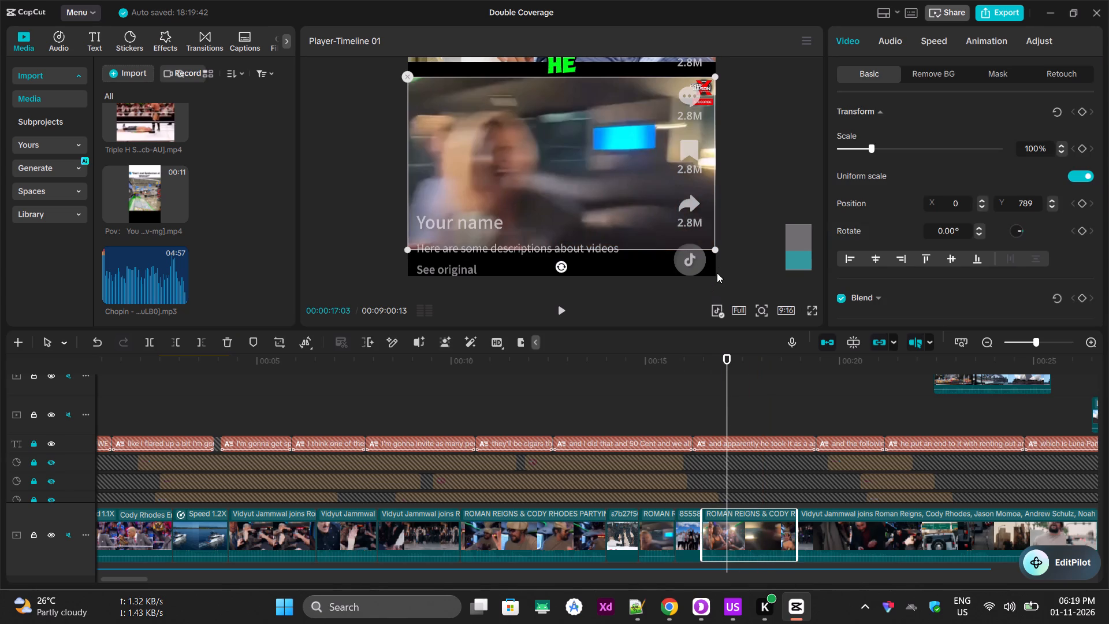
{"action": "left_click_drag", "start_coordinate": [712, 252], "coordinate": [749, 257]}
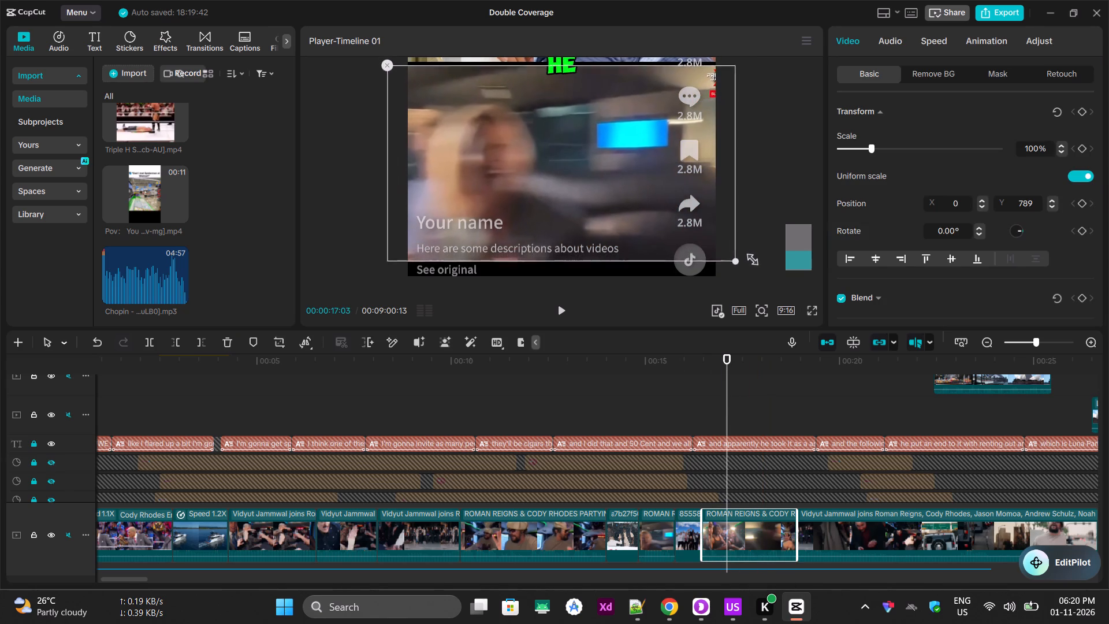
{"action": "left_click_drag", "start_coordinate": [749, 257], "coordinate": [760, 257]}
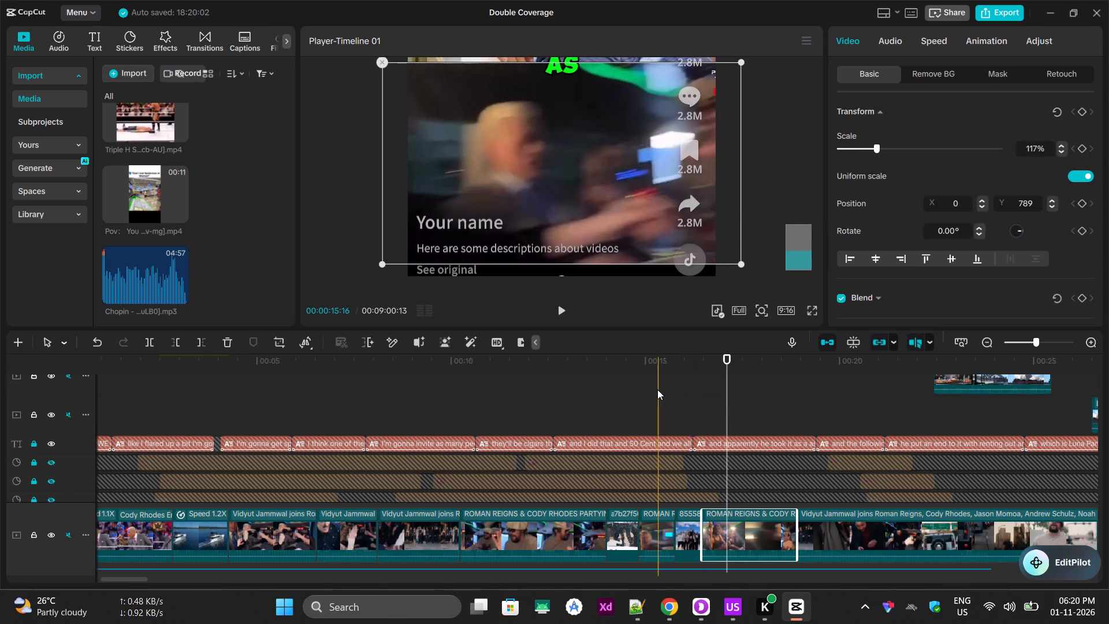
Play the timeline from 15 seconds, from the beginning and from about 7 seconds to check the B-roll against the narration.
{"action": "left_click", "coordinate": [657, 390]}
{"action": "left_click", "coordinate": [658, 364]}
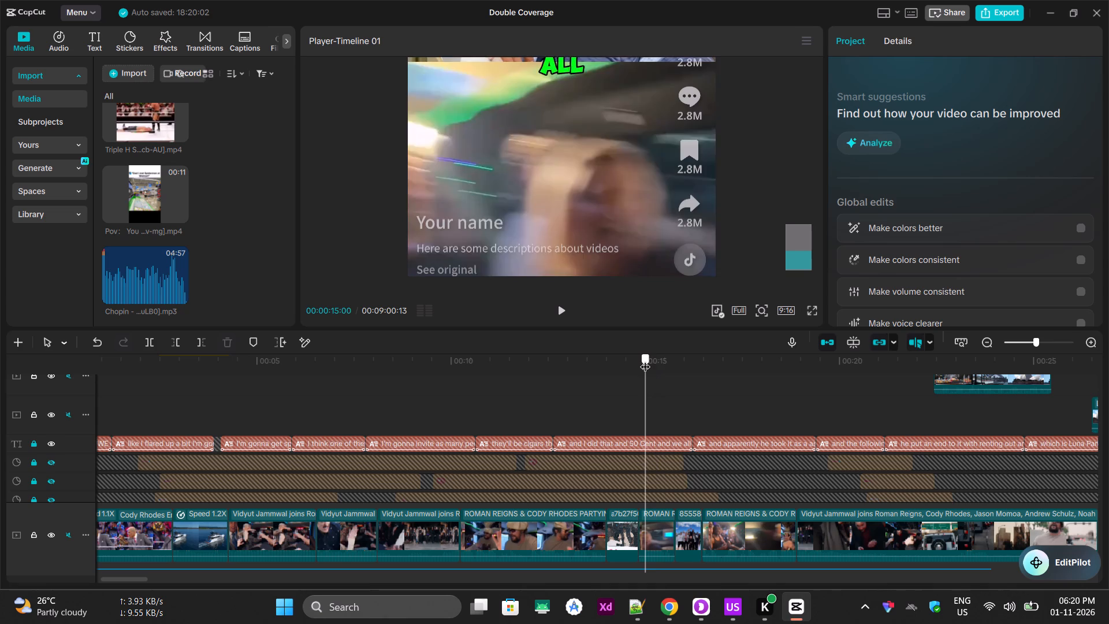
{"action": "key", "text": "space"}
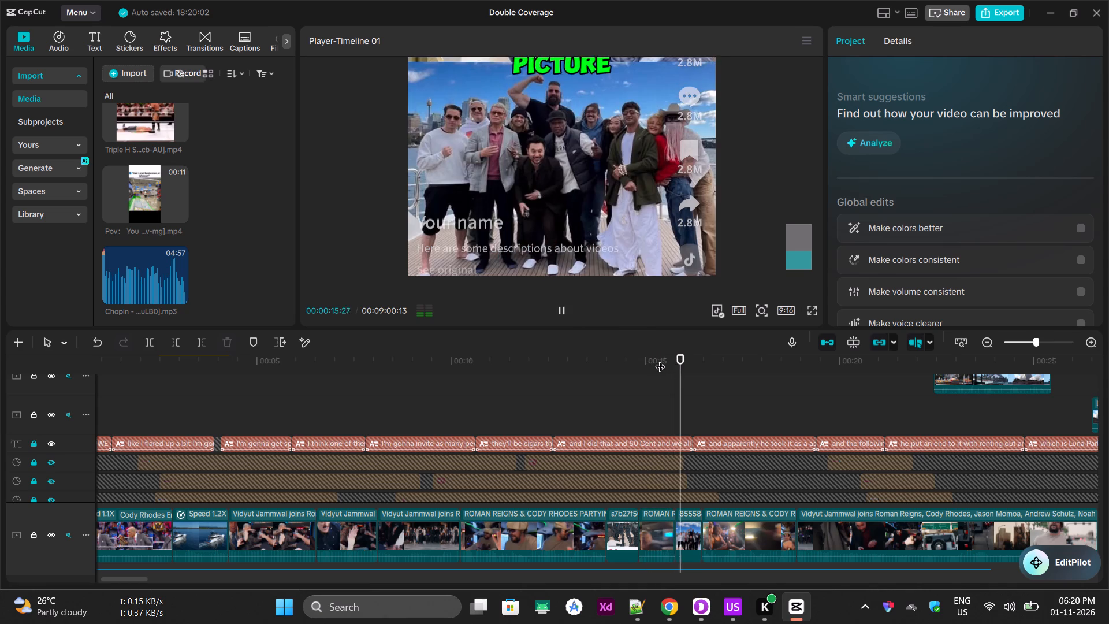
{"action": "left_click_drag", "start_coordinate": [659, 359], "coordinate": [13, 350]}
{"action": "key", "text": "space"}
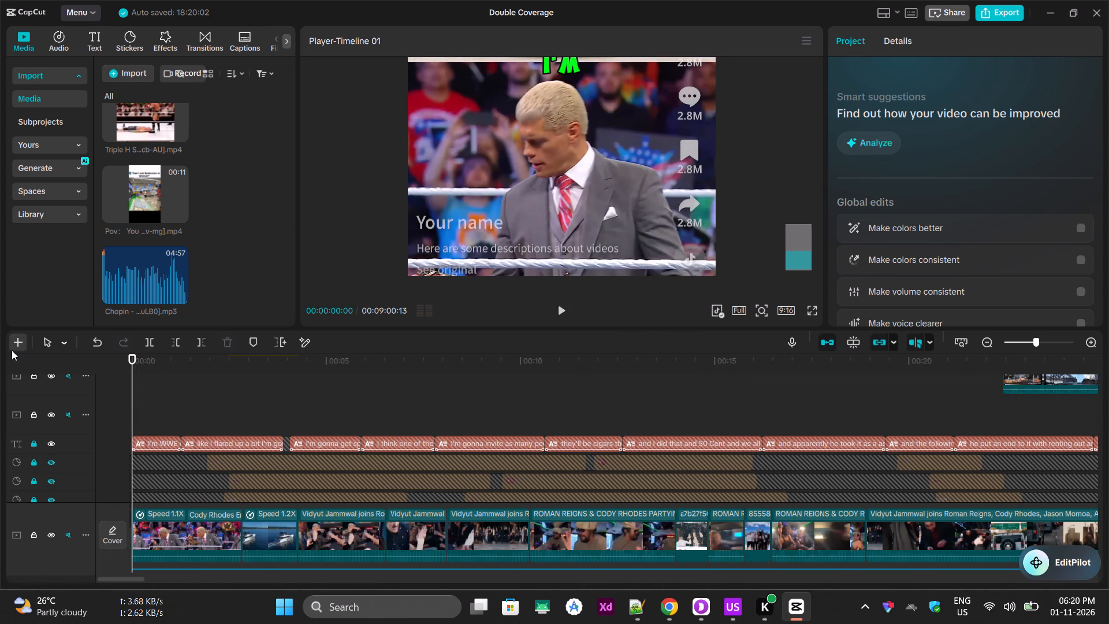
{"action": "key", "text": "space"}
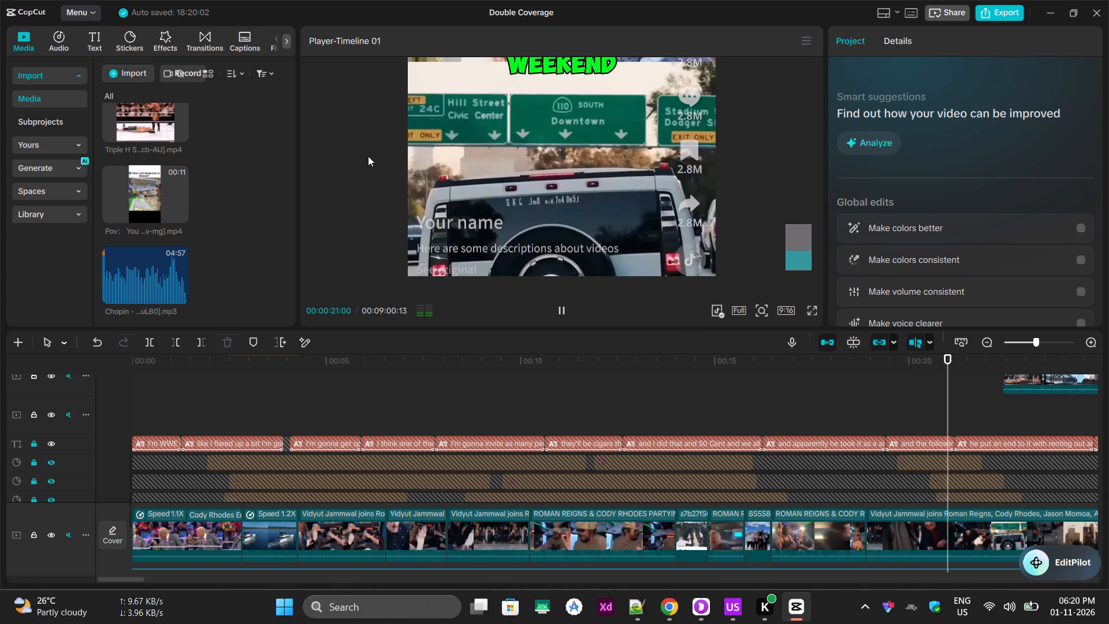
{"action": "key", "text": "space"}
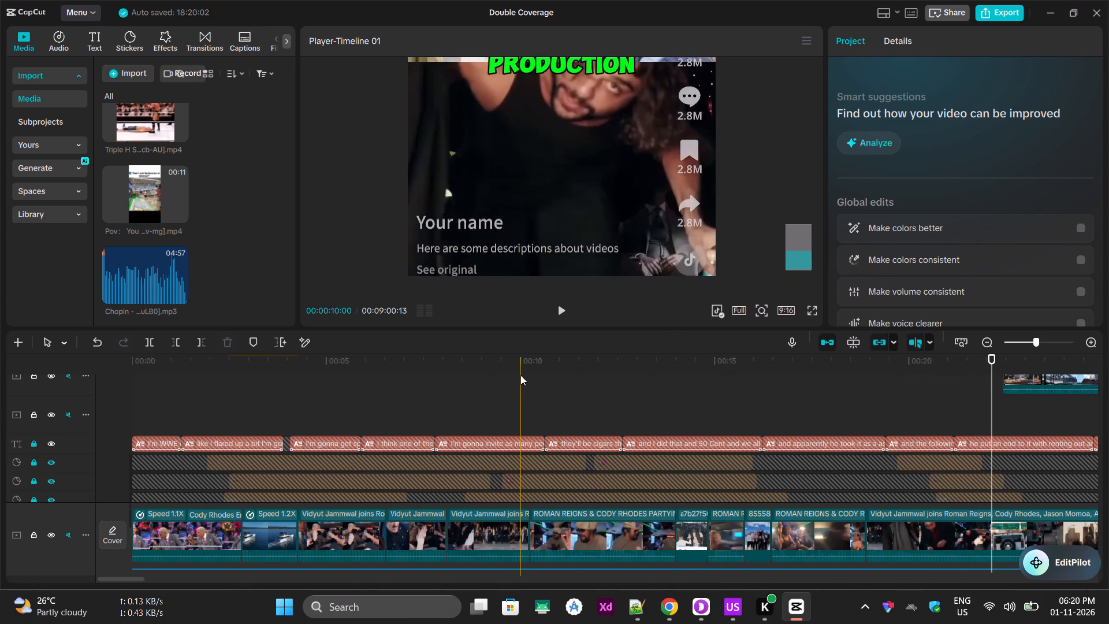
{"action": "left_click", "coordinate": [395, 365]}
{"action": "key", "text": "space"}
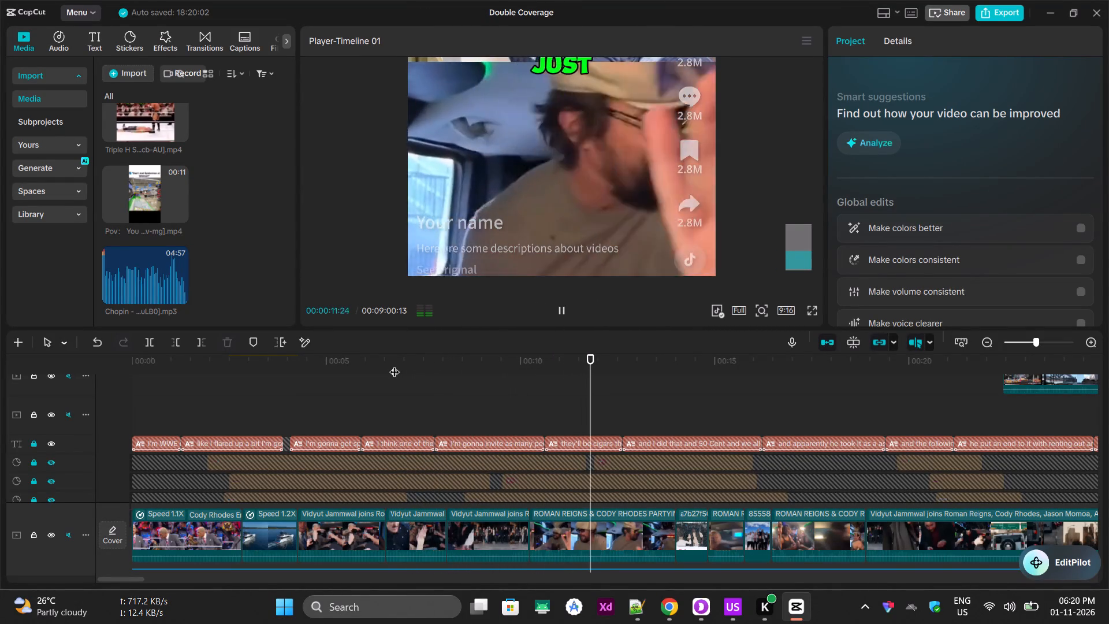
{"action": "key", "text": "space"}
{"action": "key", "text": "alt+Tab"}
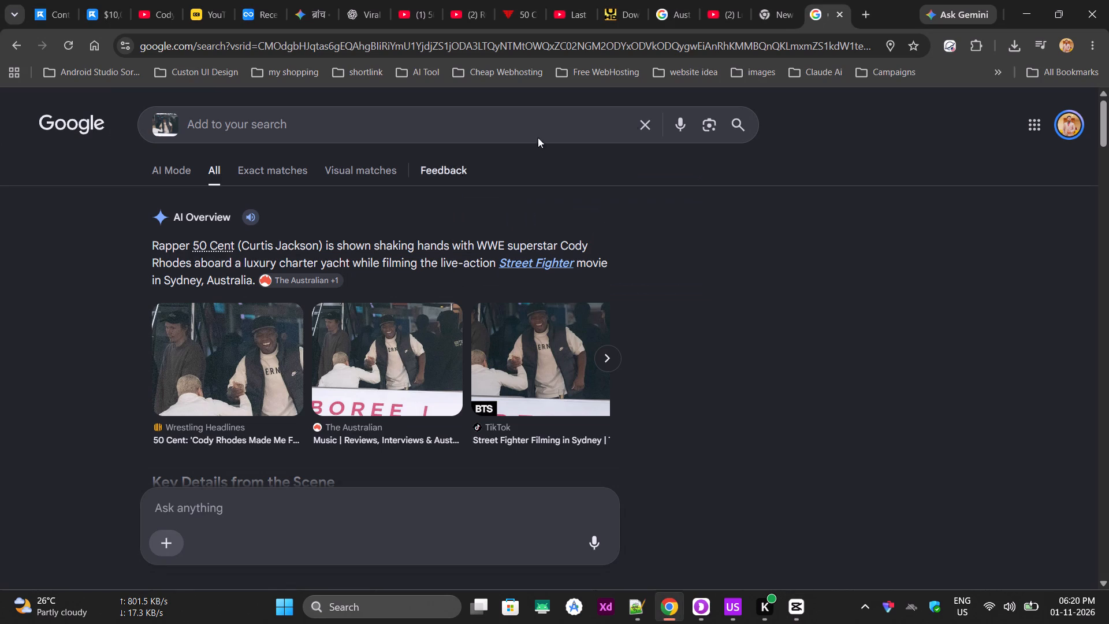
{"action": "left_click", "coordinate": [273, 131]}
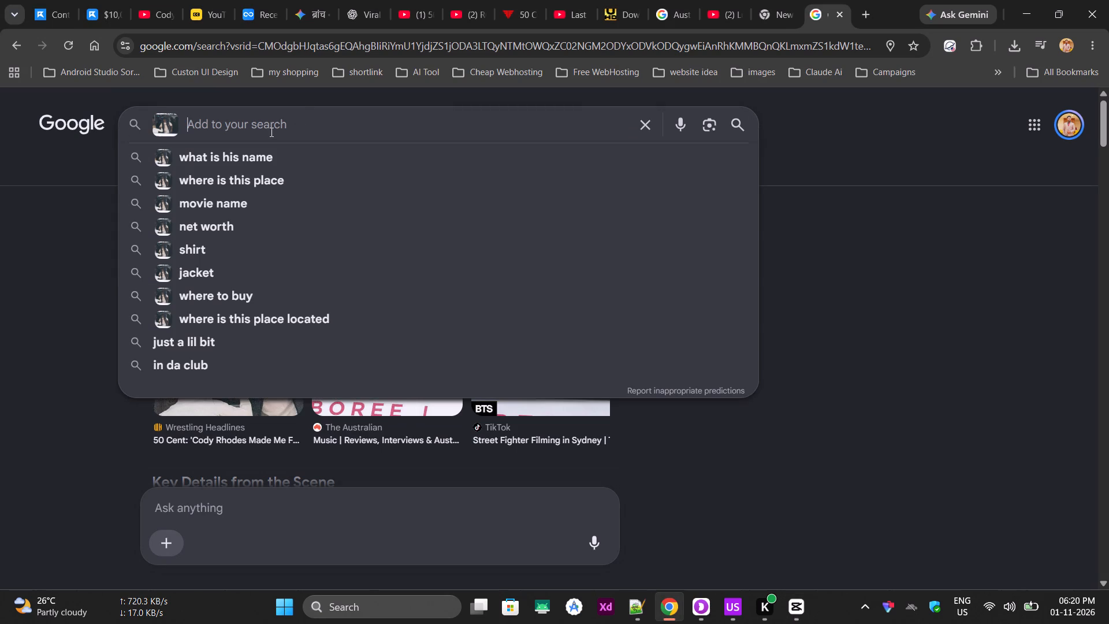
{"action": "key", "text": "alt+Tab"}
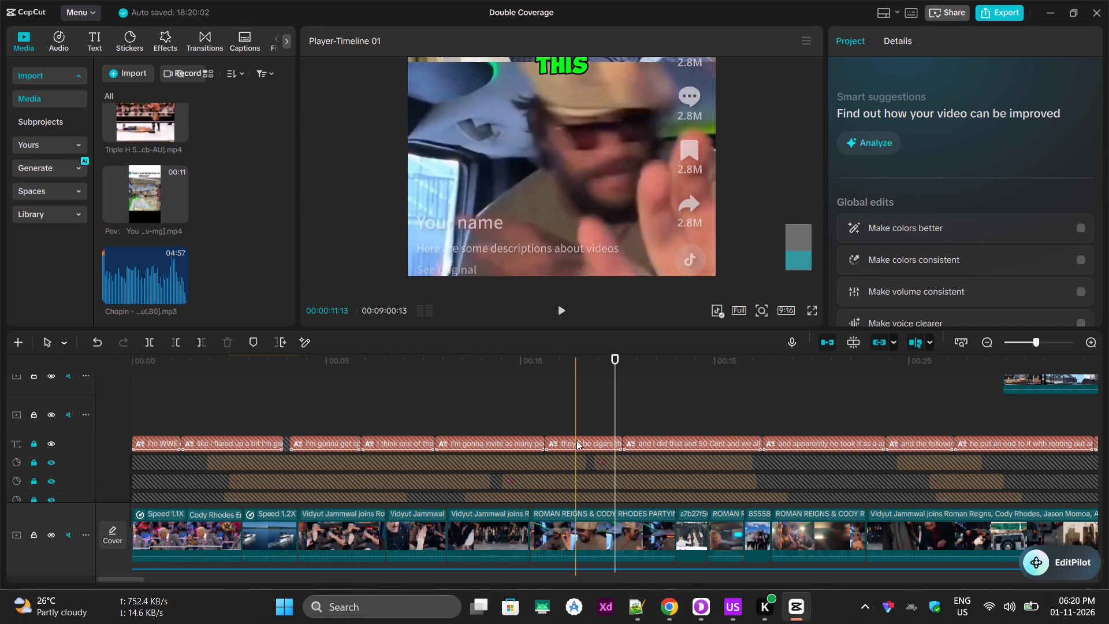
Unlock the caption track, copy the word "cigars" from the "they'll be cigars this just be this time" caption, and relock the track.
{"action": "left_click", "coordinate": [34, 445]}
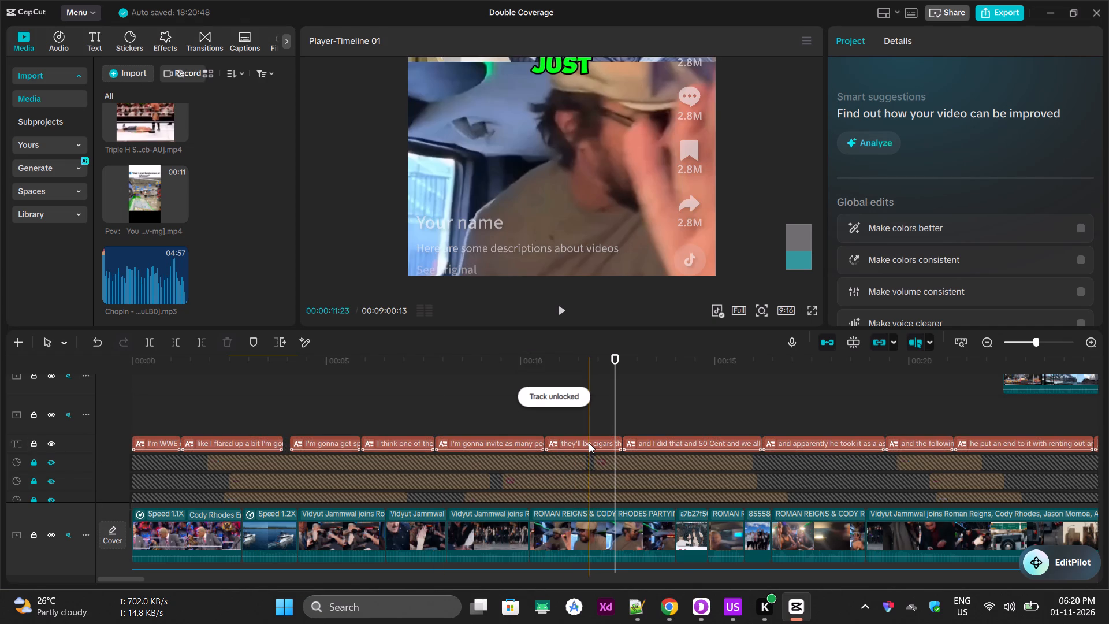
{"action": "left_click", "coordinate": [589, 443]}
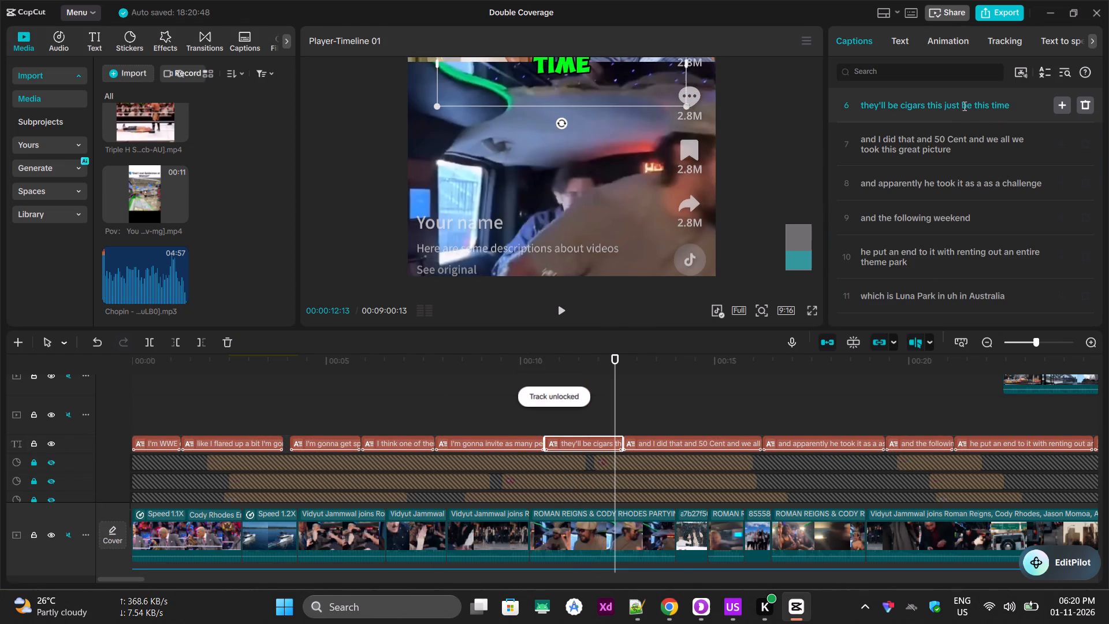
{"action": "left_click_drag", "start_coordinate": [925, 104], "coordinate": [900, 104]}
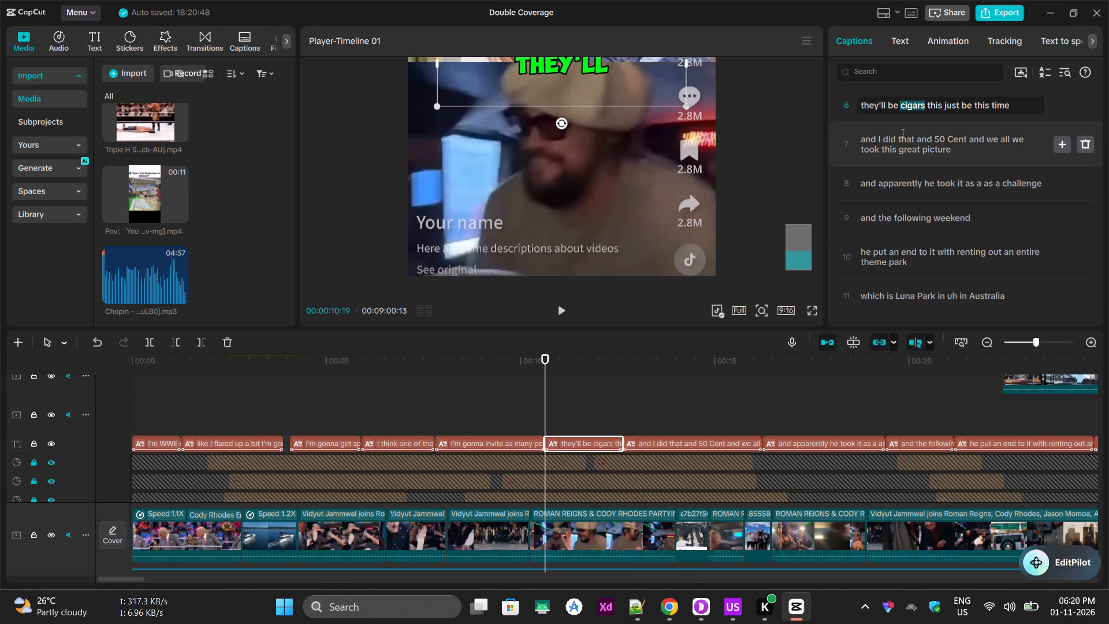
{"action": "key", "text": "ctrl+c"}
{"action": "key", "text": "ctrl+c"}
{"action": "left_click", "coordinate": [35, 443]}
Switch to Chrome and search Google Images for "cody rhodes yacht cigars", replacing the earlier image search.
{"action": "key", "text": "alt+Tab"}
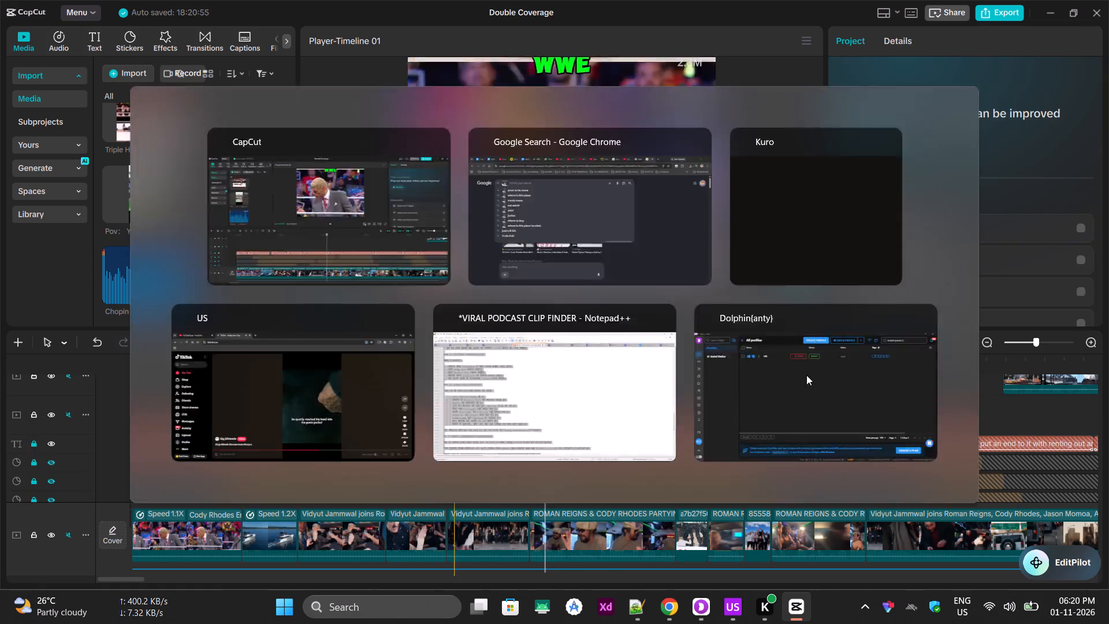
{"action": "left_click", "coordinate": [924, 351]}
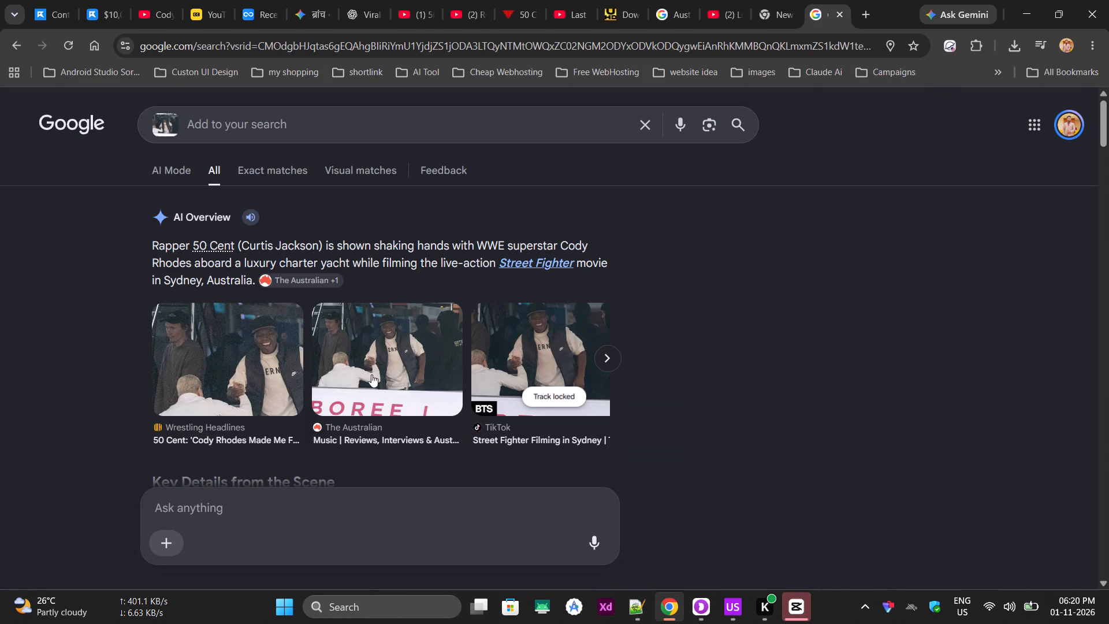
{"action": "scroll", "coordinate": [467, 350], "scroll_direction": "down", "scroll_amount": 6}
{"action": "scroll", "coordinate": [471, 396], "scroll_direction": "up", "scroll_amount": 7}
{"action": "scroll", "coordinate": [242, 196], "scroll_direction": "up", "scroll_amount": 2}
{"action": "left_click", "coordinate": [299, 132]}
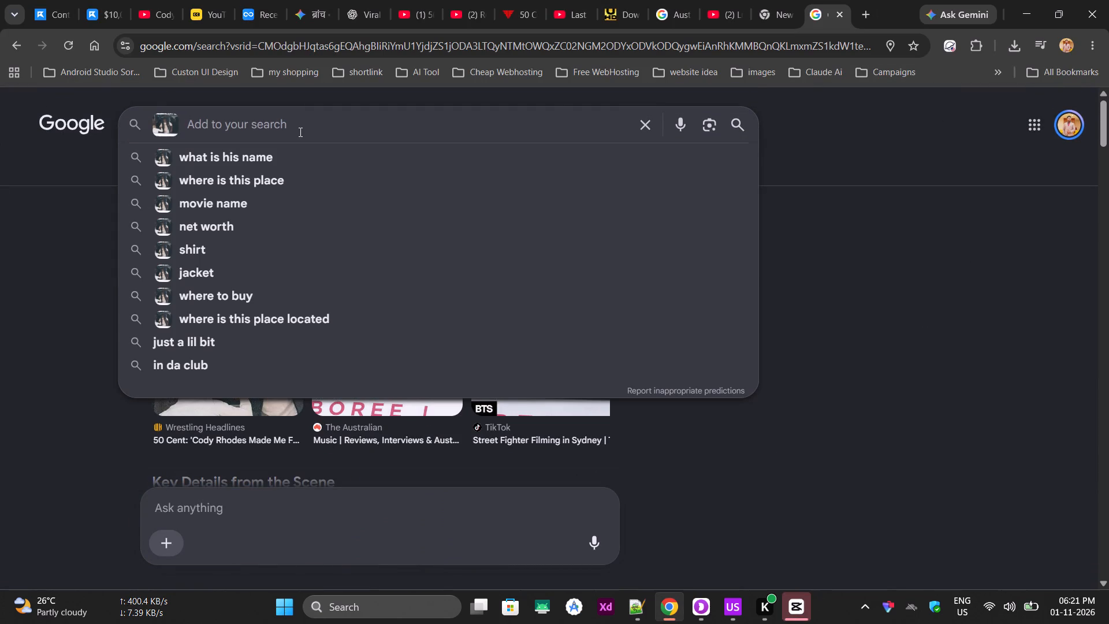
{"action": "key", "text": "BackSpace"}
{"action": "key", "text": "BackSpace"}
{"action": "key", "text": "BackSpace"}
{"action": "key", "text": "c"}
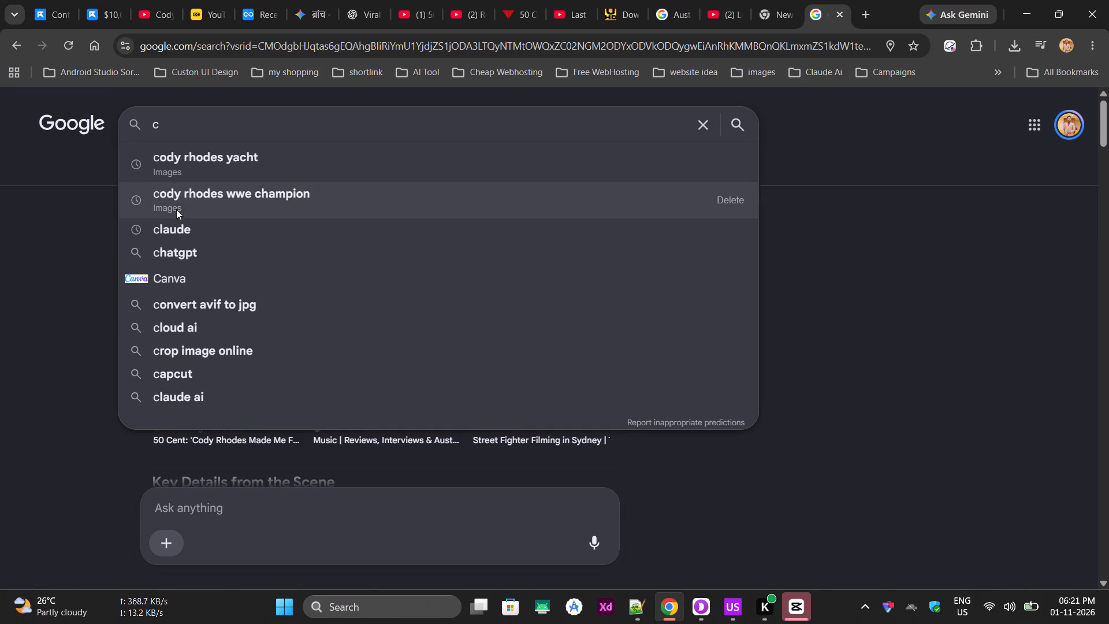
{"action": "left_click", "coordinate": [222, 159]}
{"action": "left_click", "coordinate": [266, 121]}
{"action": "key", "text": "space"}
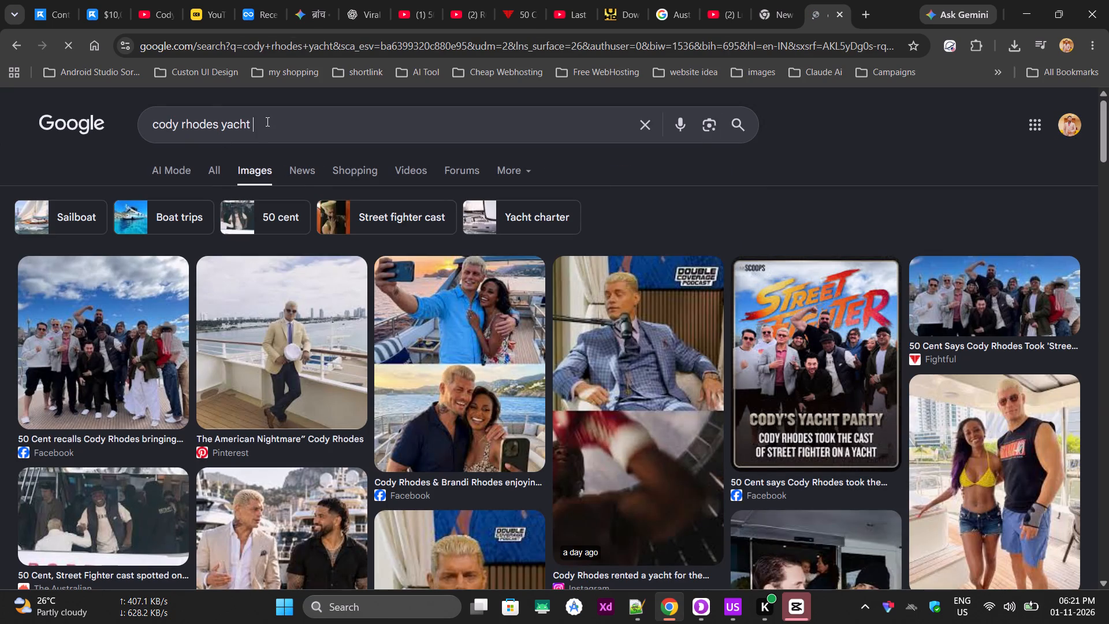
{"action": "key", "text": "ctrl+v"}
{"action": "key", "text": "Return"}
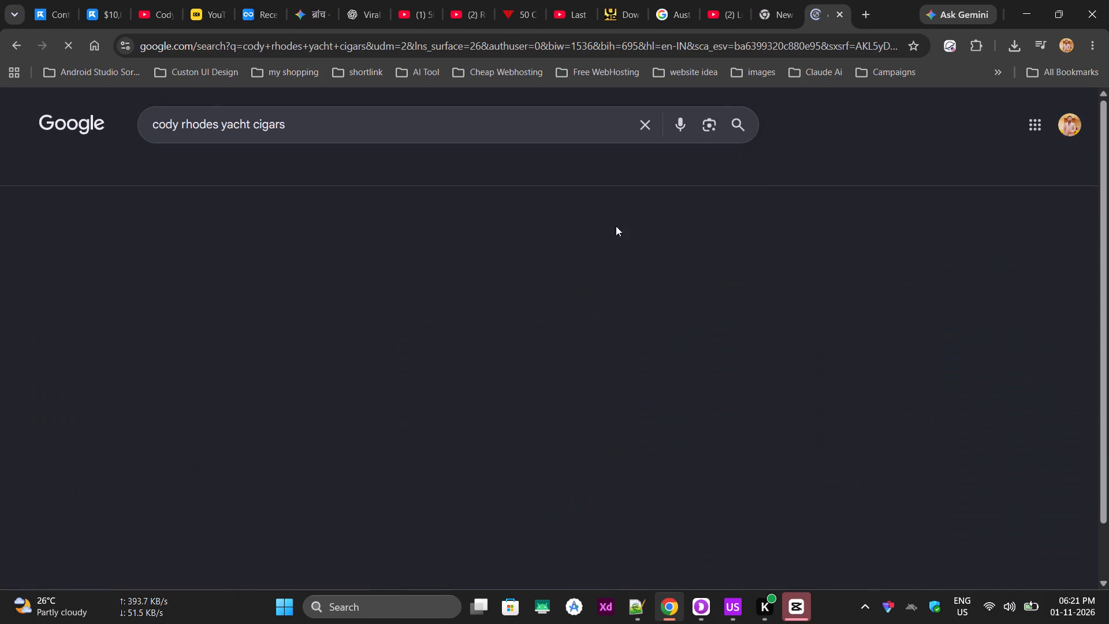
Open the YouTube video "Cody Rhodes x Cigar Aficionado" from the image results, copy its link, and close its tab.
{"action": "left_click", "coordinate": [446, 235]}
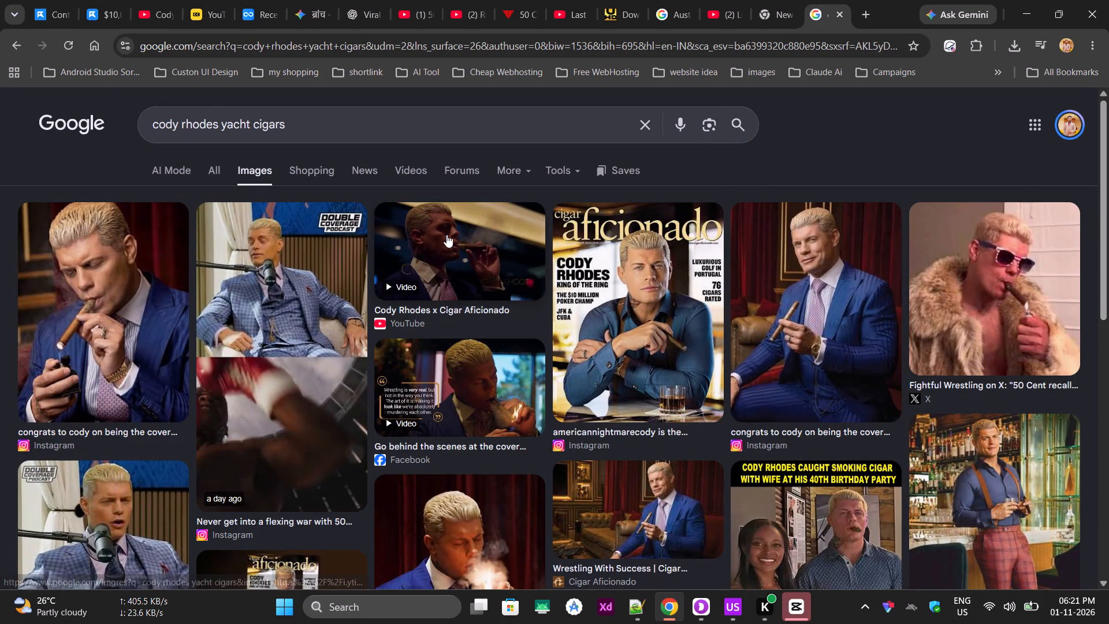
{"action": "left_click", "coordinate": [970, 347]}
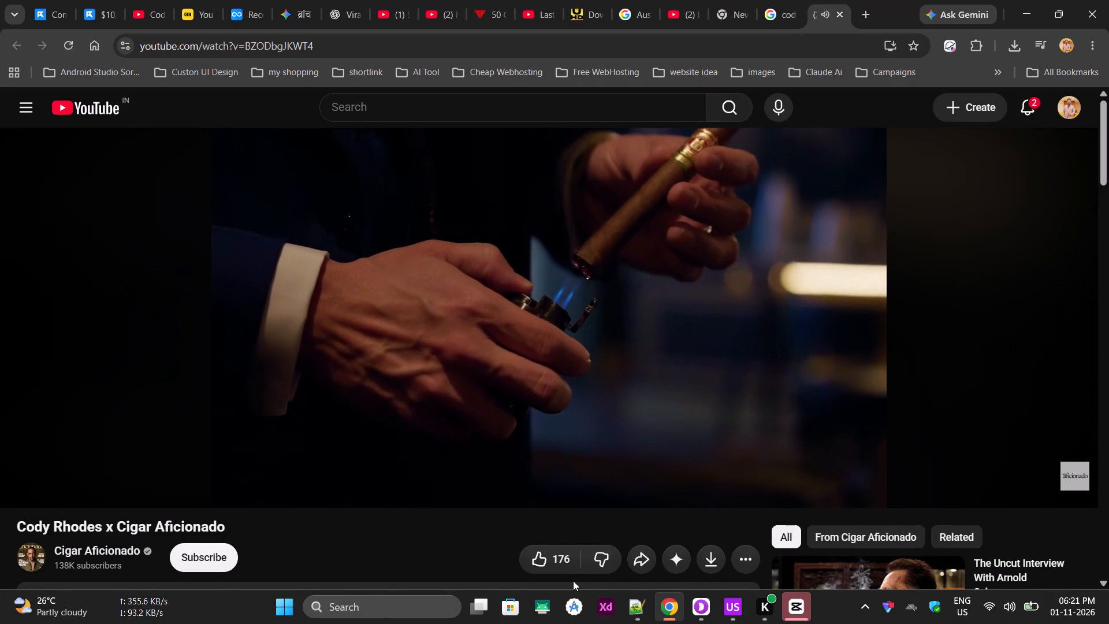
{"action": "left_click", "coordinate": [371, 47]}
{"action": "key", "text": "ctrl+c"}
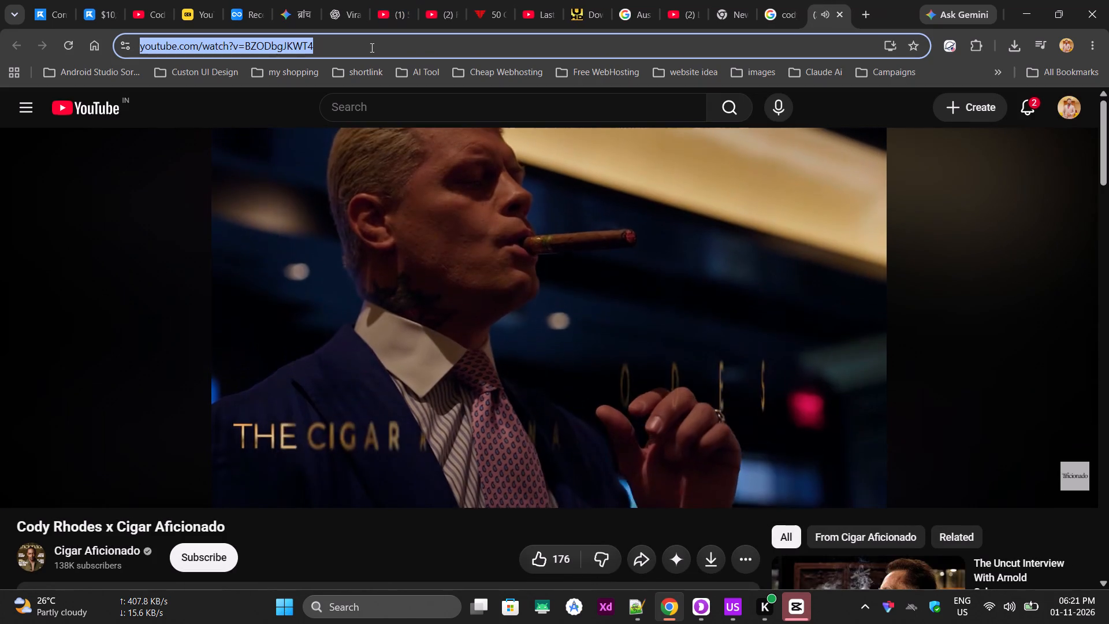
{"action": "key", "text": "ctrl+c"}
{"action": "key", "text": "ctrl+c"}
{"action": "key", "text": "ctrl+c"}
{"action": "key", "text": "ctrl+c"}
{"action": "key", "text": "ctrl+c"}
{"action": "key", "text": "ctrl+c"}
{"action": "key", "text": "ctrl+c"}
{"action": "key", "text": "ctrl+c"}
{"action": "key", "text": "ctrl+c"}
{"action": "key", "text": "ctrl+c"}
{"action": "key", "text": "ctrl+c"}
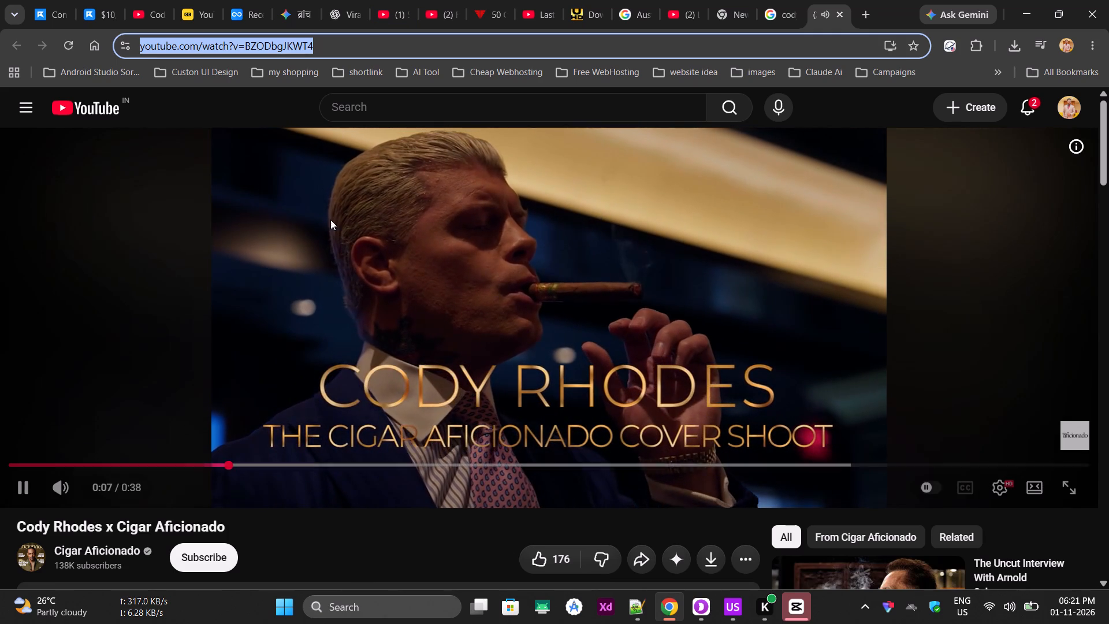
{"action": "key", "text": "ctrl+c"}
{"action": "key", "text": "ctrl+c"}
{"action": "key", "text": "ctrl+c"}
{"action": "left_click", "coordinate": [8, 44]}
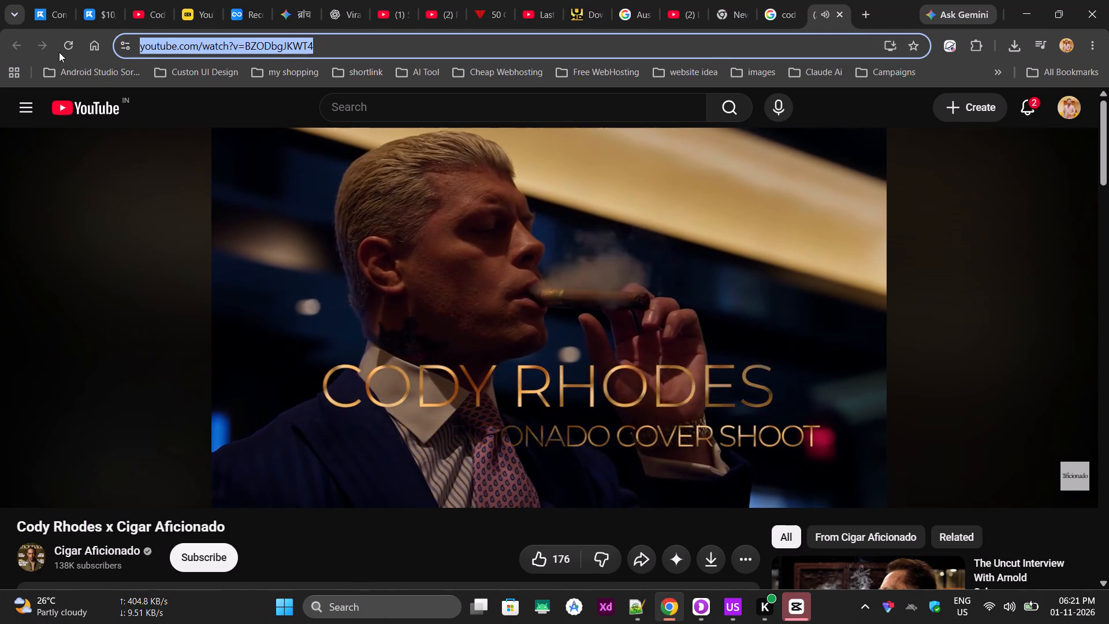
{"action": "left_click", "coordinate": [841, 13]}
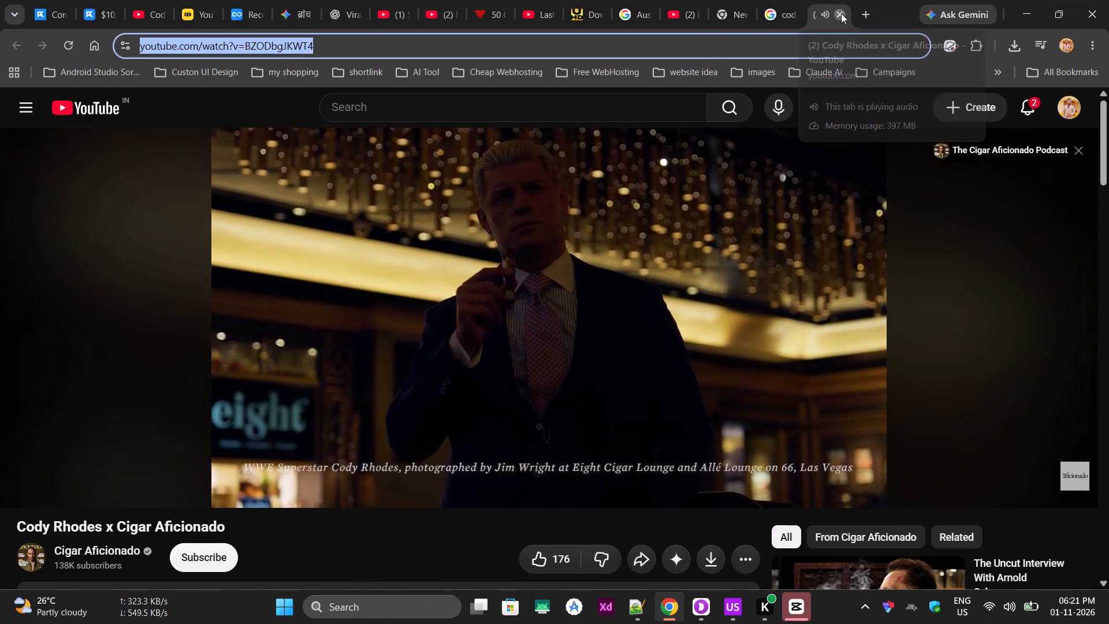
Browse the cigar image results and related images for other Cody Rhodes cigar footage.
{"action": "scroll", "coordinate": [583, 379], "scroll_direction": "down", "scroll_amount": 3}
{"action": "scroll", "coordinate": [584, 380], "scroll_direction": "up", "scroll_amount": 4}
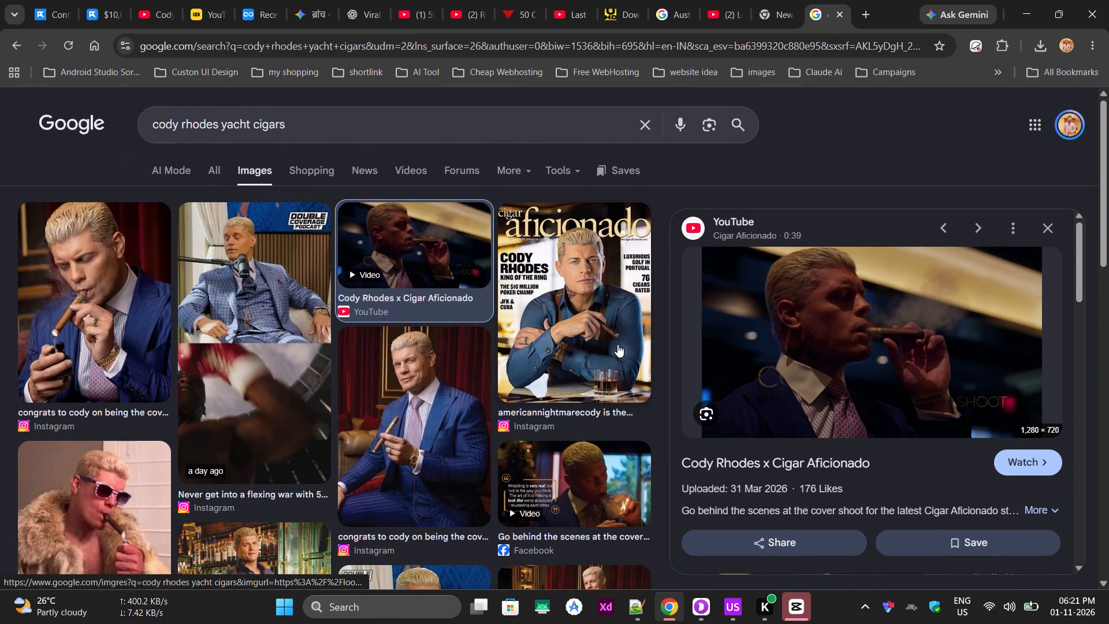
{"action": "scroll", "coordinate": [619, 345], "scroll_direction": "down", "scroll_amount": 6}
{"action": "scroll", "coordinate": [894, 307], "scroll_direction": "down", "scroll_amount": 3}
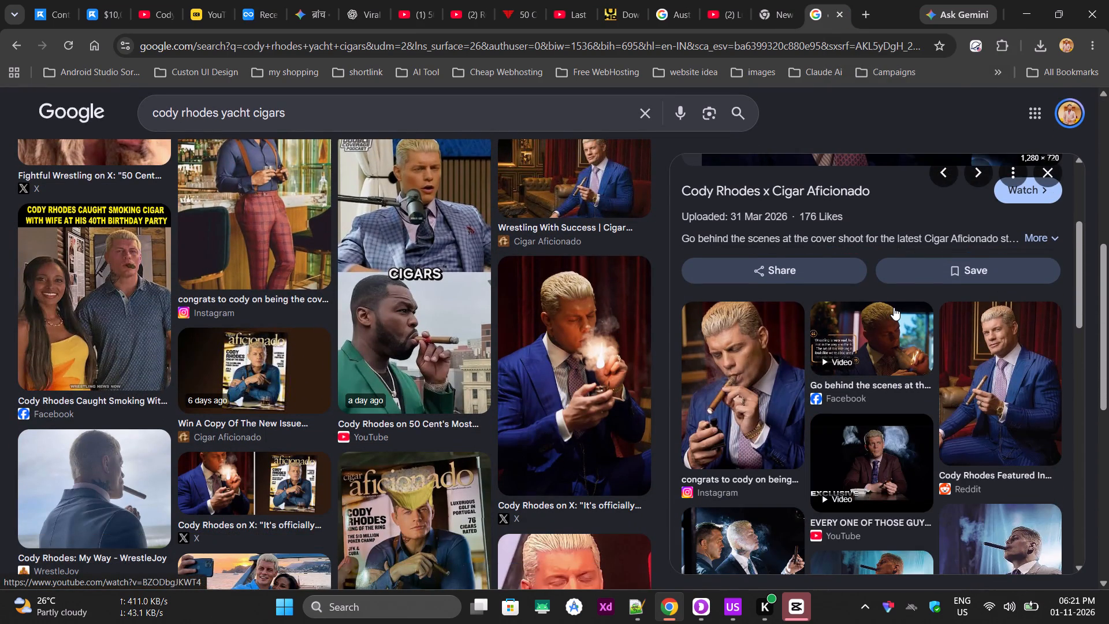
{"action": "scroll", "coordinate": [894, 307], "scroll_direction": "down", "scroll_amount": 8}
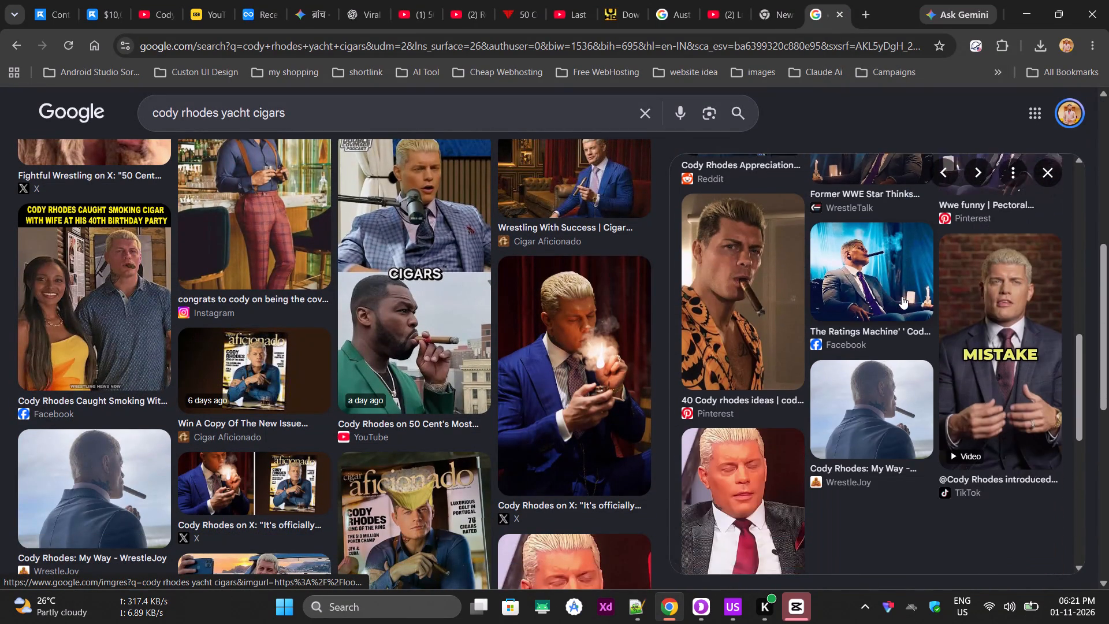
{"action": "scroll", "coordinate": [902, 296], "scroll_direction": "down", "scroll_amount": 4}
{"action": "scroll", "coordinate": [577, 289], "scroll_direction": "down", "scroll_amount": 1}
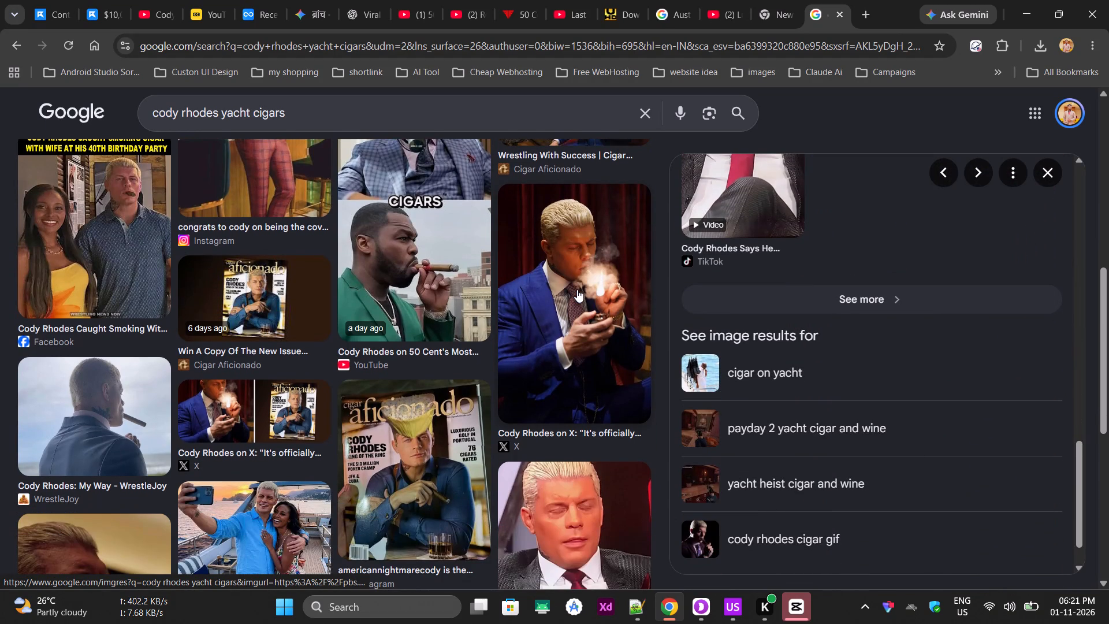
{"action": "scroll", "coordinate": [577, 289], "scroll_direction": "down", "scroll_amount": 3}
{"action": "scroll", "coordinate": [577, 289], "scroll_direction": "up", "scroll_amount": 5}
Launch the yt download tool and download the copied Cigar Aficionado video as a 1080p MP4, closing the tool at the end.
{"action": "key", "text": "alt+Tab"}
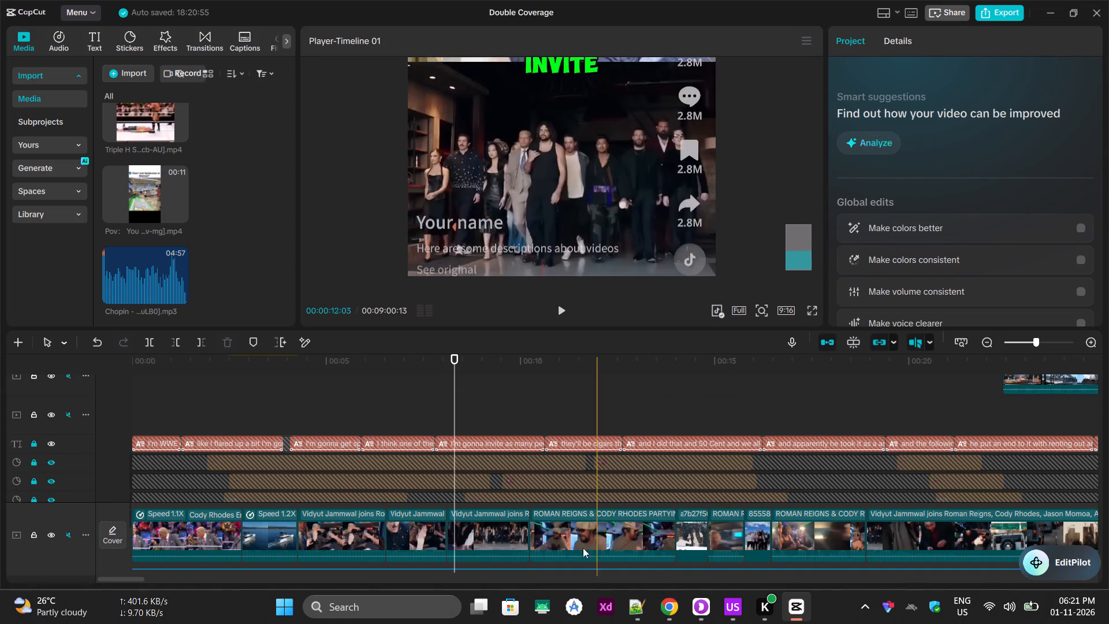
{"action": "key", "text": "y"}
{"action": "left_click", "coordinate": [342, 610]}
{"action": "key", "text": "y"}
{"action": "key", "text": "t"}
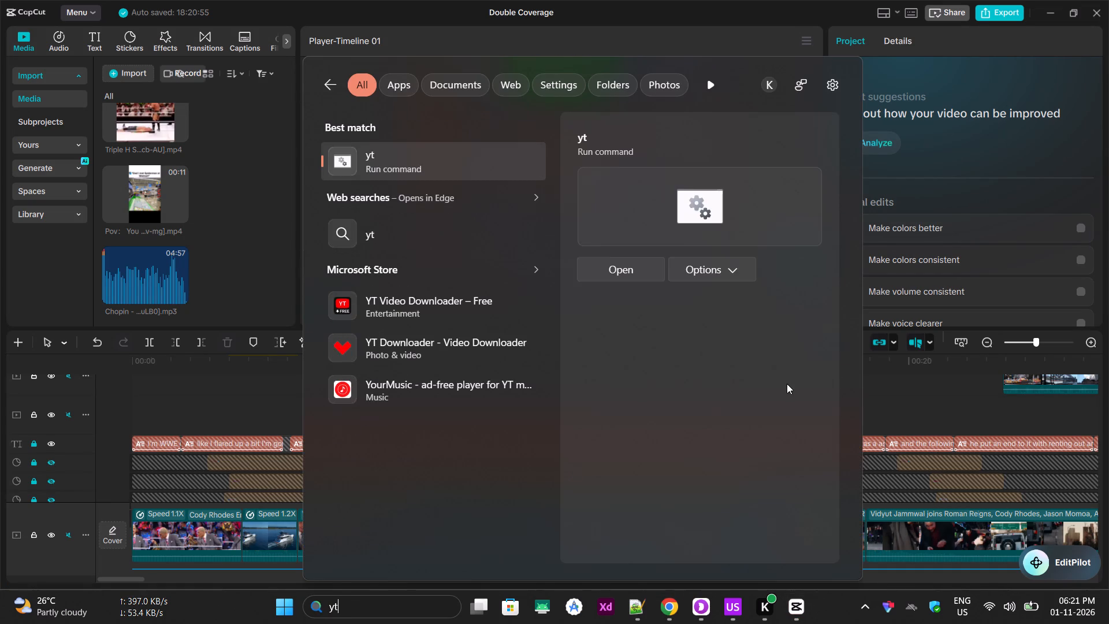
{"action": "key", "text": "Return"}
{"action": "right_click", "coordinate": [530, 175]}
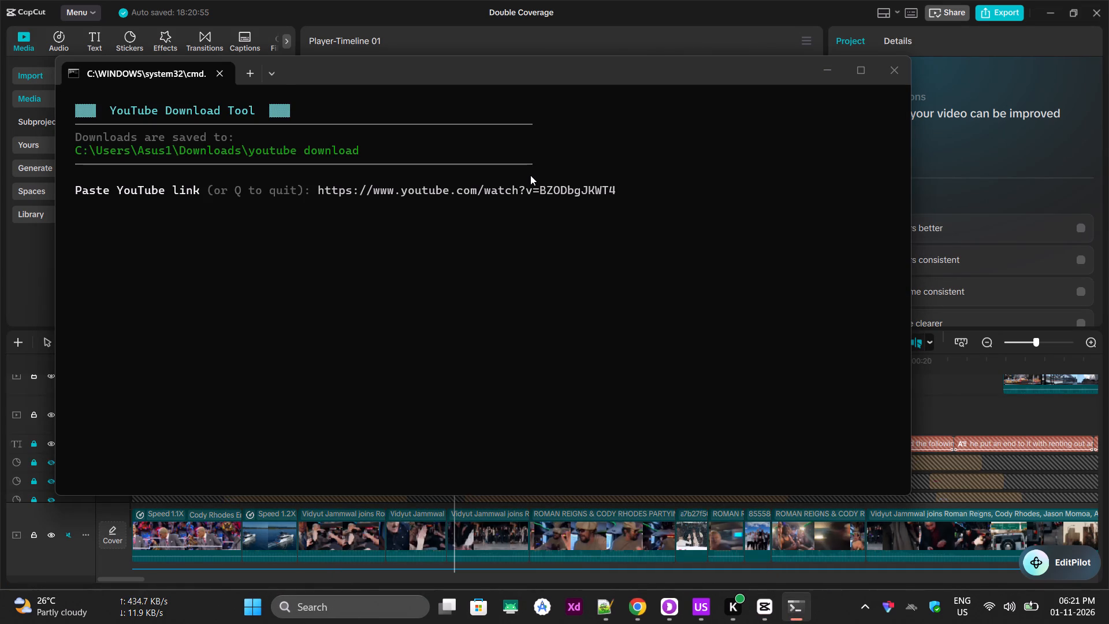
{"action": "key", "text": "Return"}
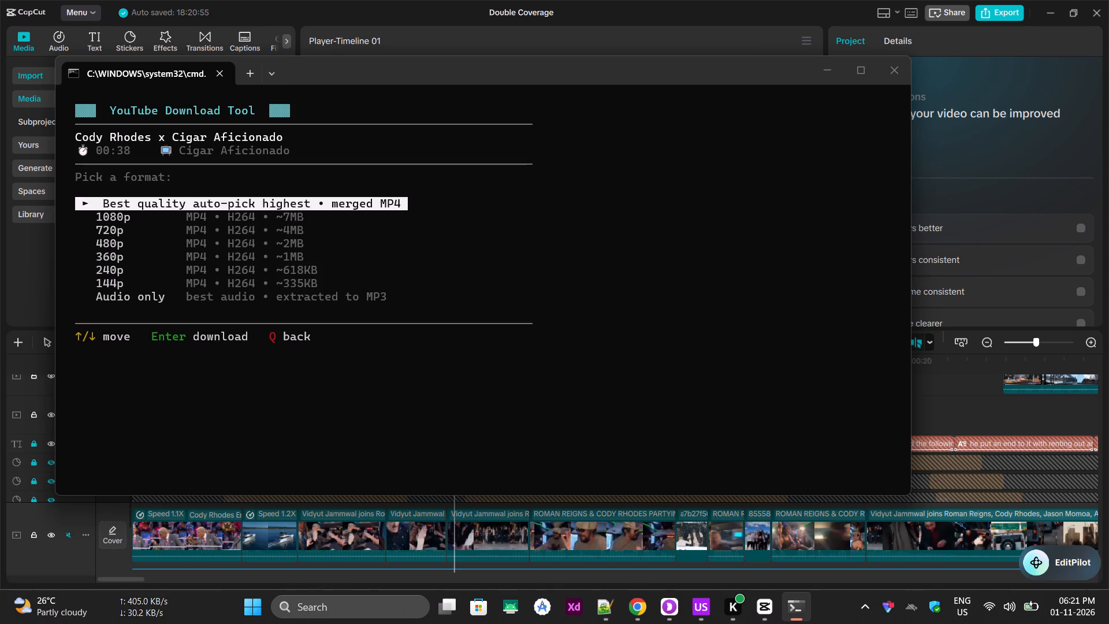
{"action": "key", "text": "Down"}
{"action": "key", "text": "Return"}
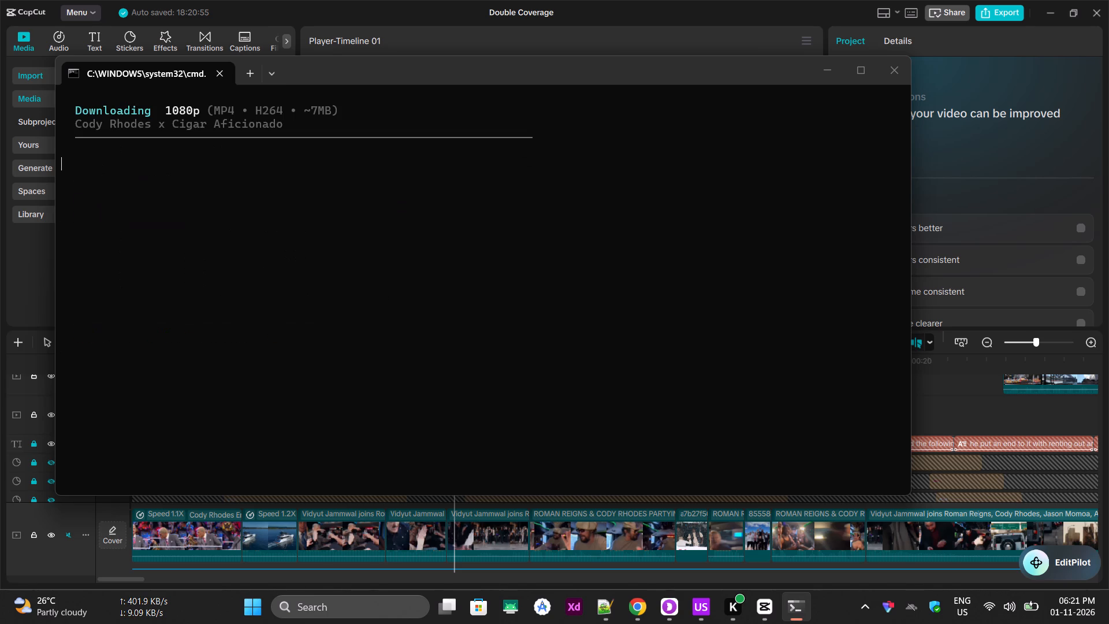
{"action": "left_click", "coordinate": [219, 70]}
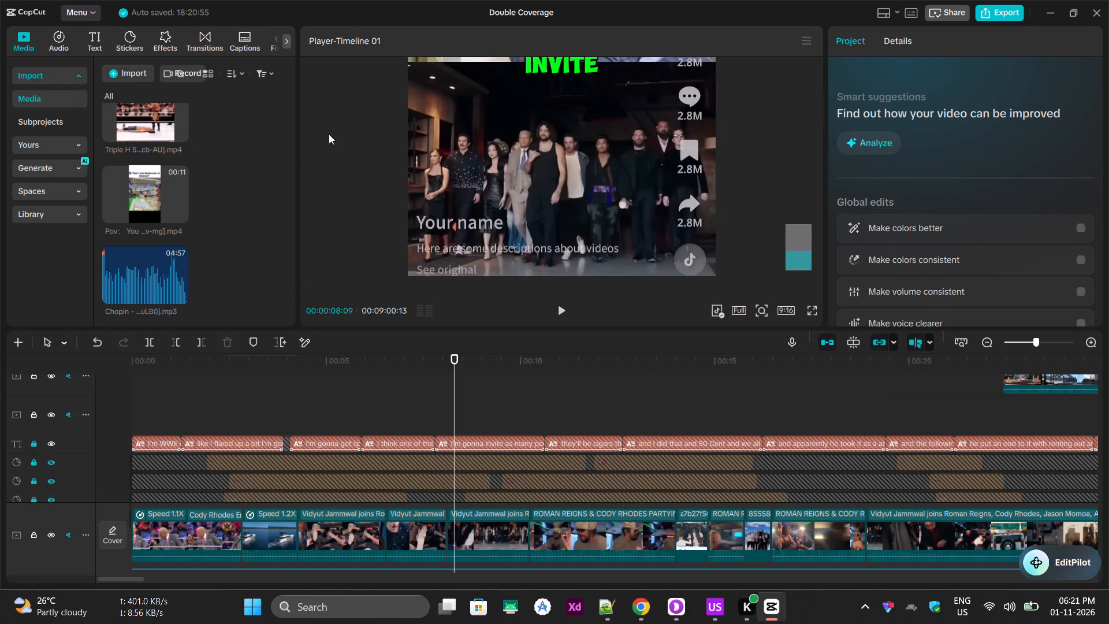
Add the Cody Rhodes x Cigar Aficionado video from the Downloads "youtube download" folder to an overlay track at 00:00:08:09.
{"action": "left_click", "coordinate": [1108, 623]}
{"action": "double_click", "coordinate": [41, 34]}
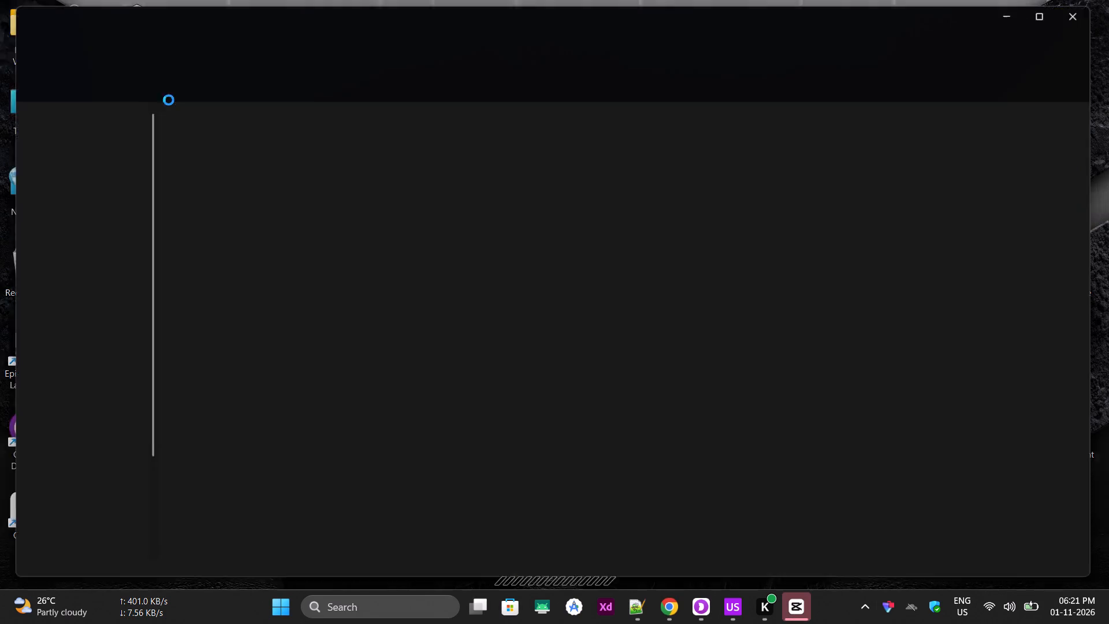
{"action": "left_click", "coordinate": [62, 232]}
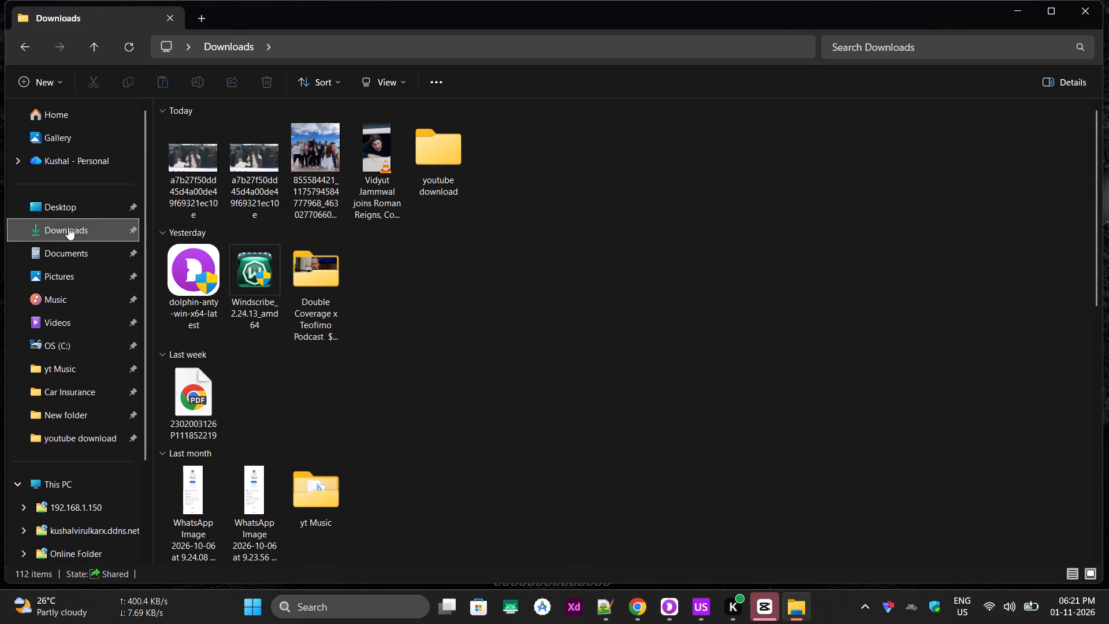
{"action": "double_click", "coordinate": [464, 158]}
{"action": "left_click_drag", "start_coordinate": [189, 140], "coordinate": [769, 318]}
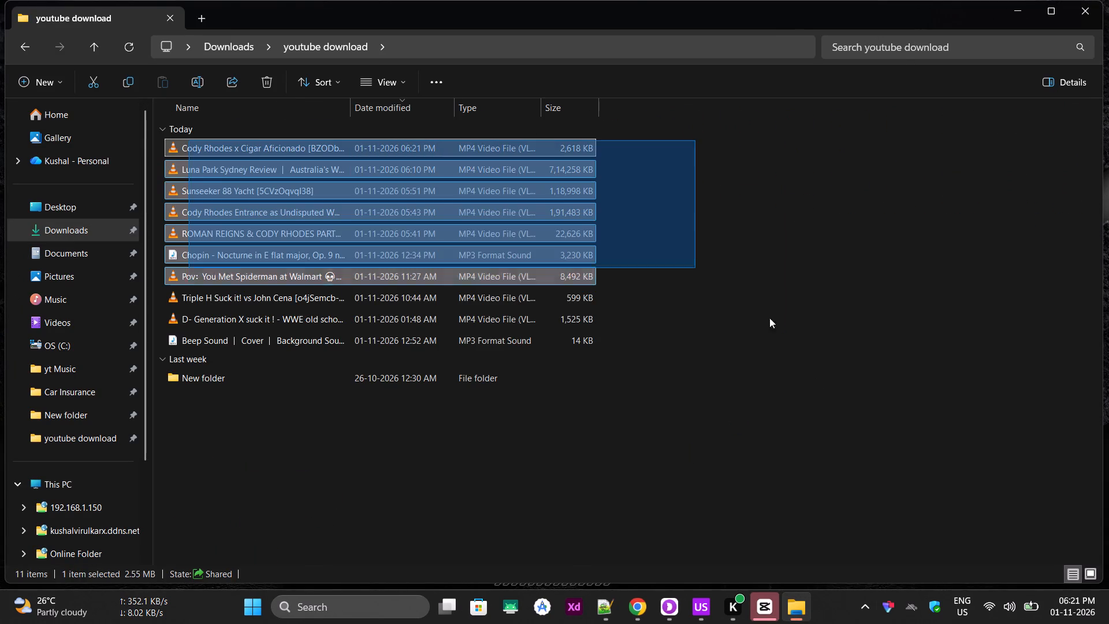
{"action": "left_click_drag", "start_coordinate": [769, 318], "coordinate": [705, 323]}
{"action": "left_click", "coordinate": [727, 324]}
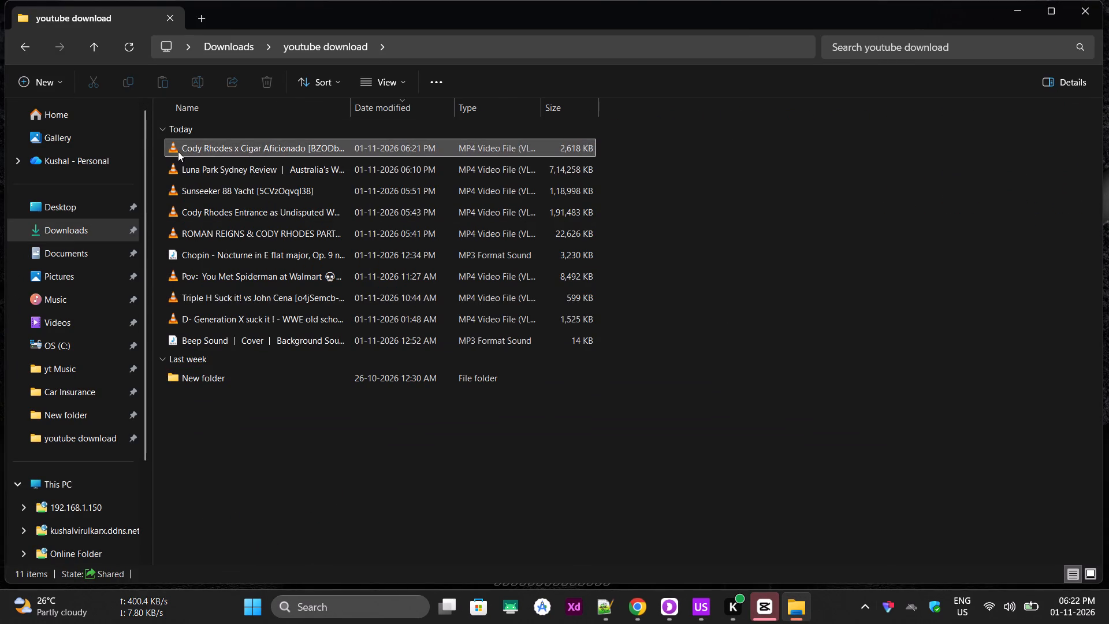
{"action": "left_click_drag", "start_coordinate": [178, 151], "coordinate": [805, 477]}
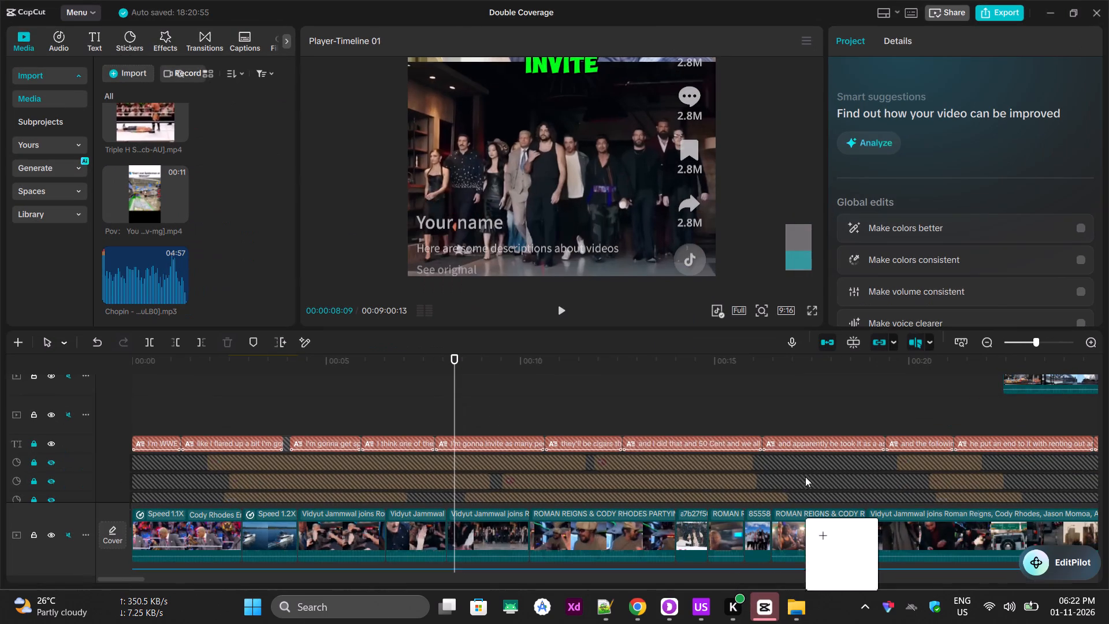
{"action": "left_click_drag", "start_coordinate": [805, 477], "coordinate": [546, 359]}
Preview the Cigar Aficionado clip and trim off everything after 00:00:11:03.
{"action": "scroll", "coordinate": [518, 392], "scroll_direction": "up", "scroll_amount": 7}
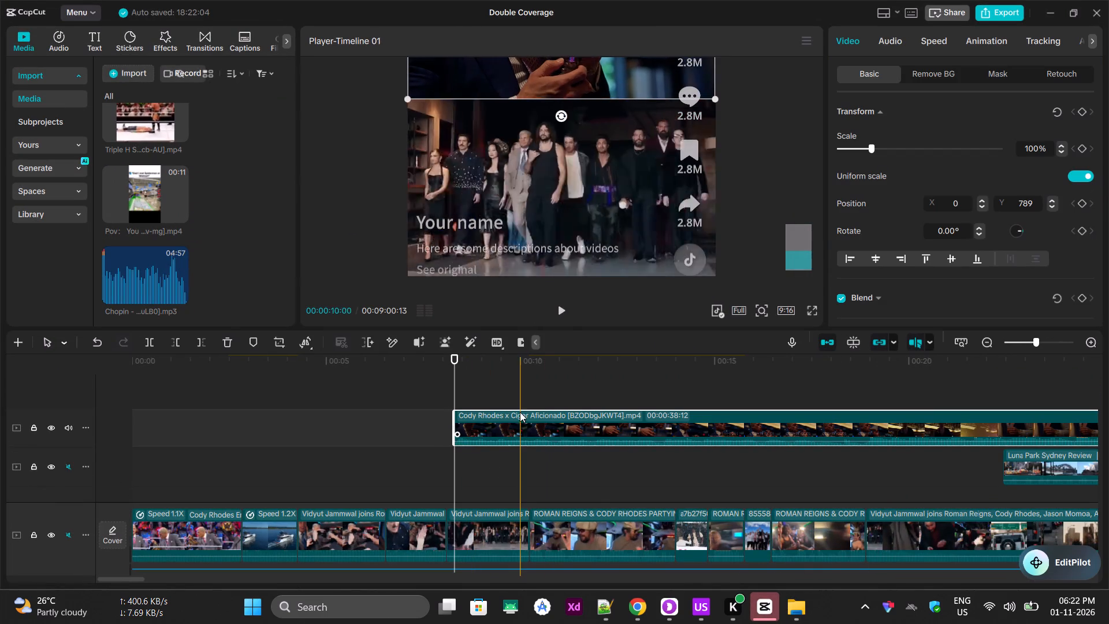
{"action": "scroll", "coordinate": [643, 172], "scroll_direction": "up", "scroll_amount": 7}
{"action": "scroll", "coordinate": [643, 170], "scroll_direction": "down", "scroll_amount": 2}
{"action": "key", "text": "space"}
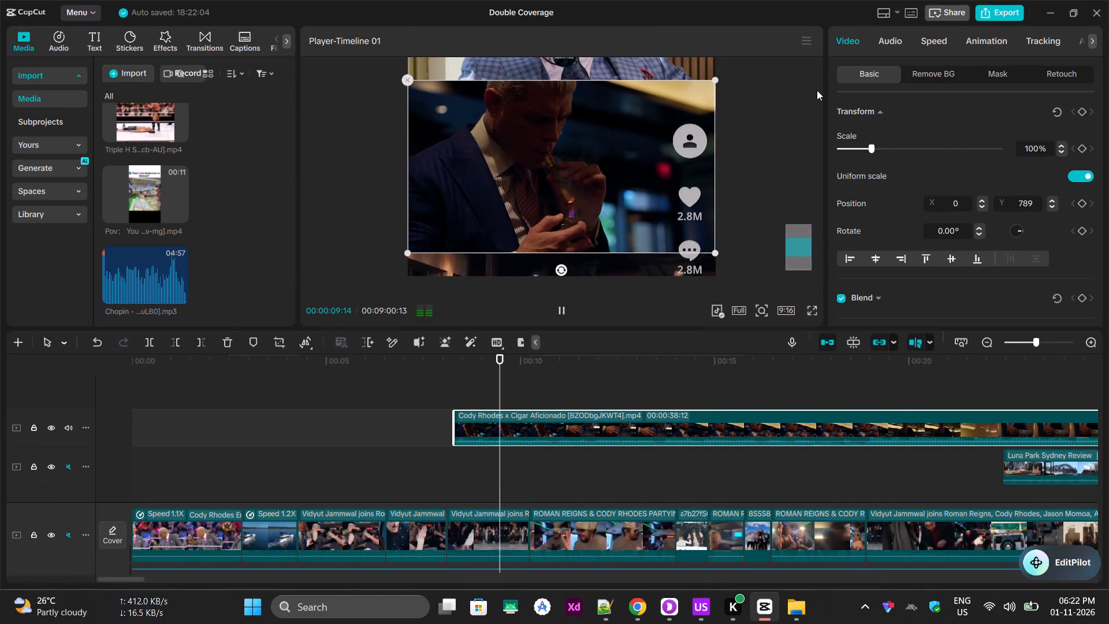
{"action": "key", "text": "space"}
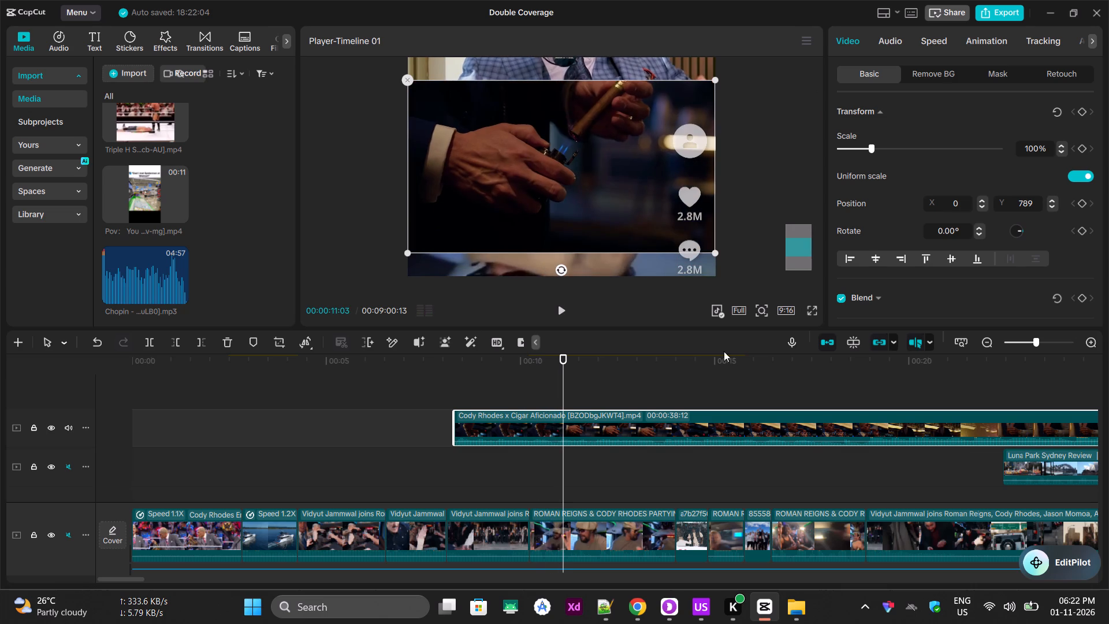
{"action": "left_click", "coordinate": [574, 428]}
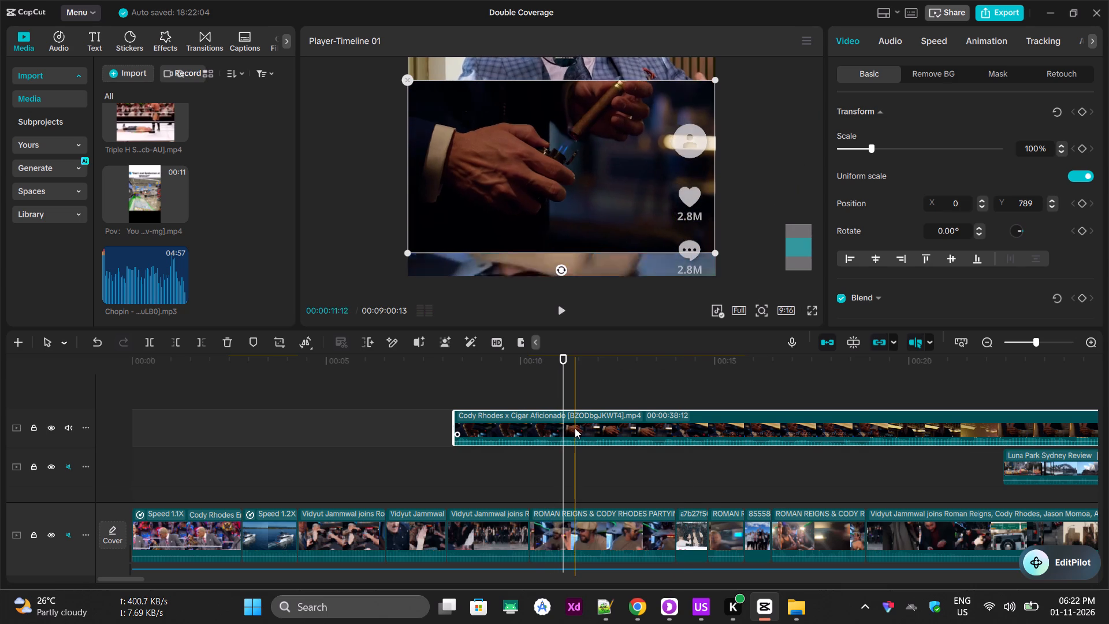
{"action": "left_click", "coordinate": [202, 341]}
Move the trimmed Cigar Aficionado clip down to the overlay track directly above the captions.
{"action": "scroll", "coordinate": [489, 376], "scroll_direction": "down", "scroll_amount": 5}
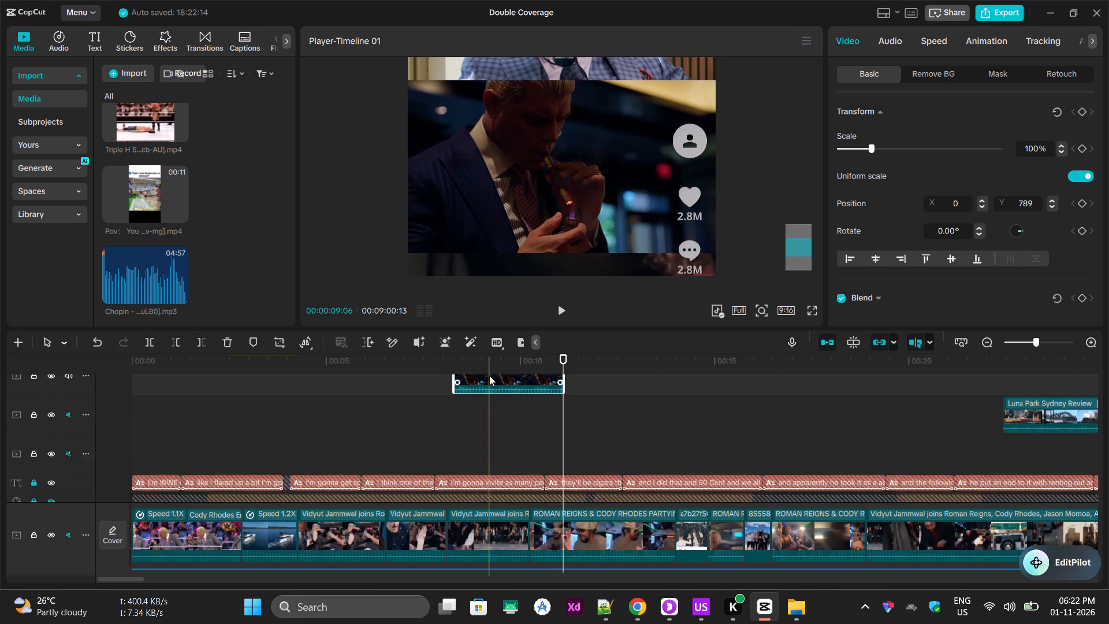
{"action": "scroll", "coordinate": [504, 439], "scroll_direction": "up", "scroll_amount": 2}
{"action": "left_click_drag", "start_coordinate": [503, 381], "coordinate": [508, 440]}
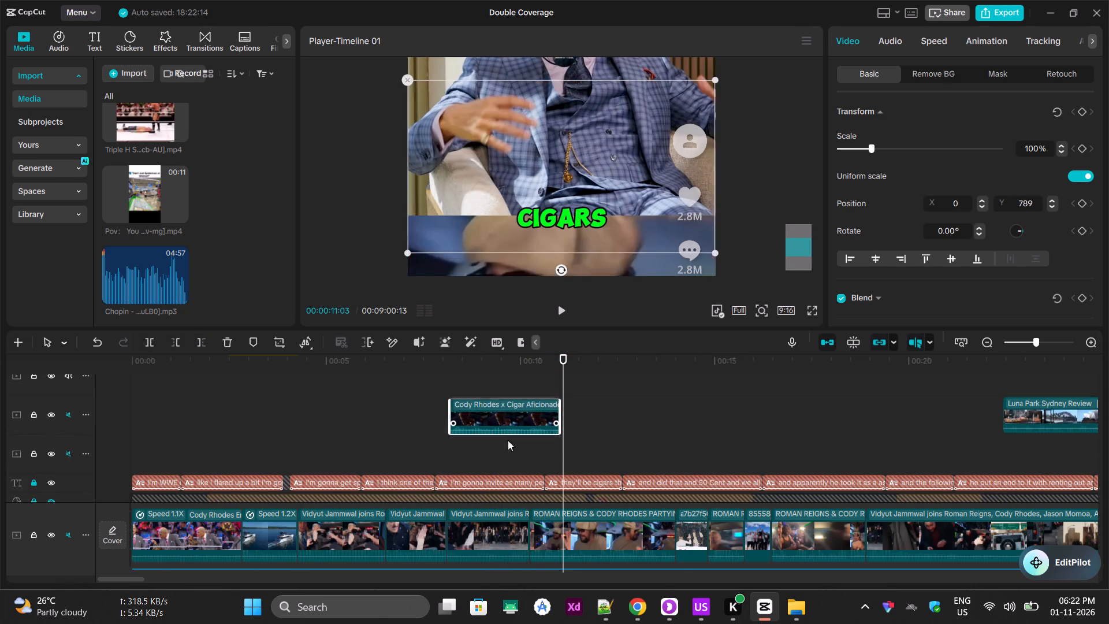
{"action": "left_click_drag", "start_coordinate": [508, 440], "coordinate": [508, 446]}
Split the main-track Roman Reigns & Cody Rhodes partying clip at 00:00:11:01, around the start of the spoken word "cigars".
{"action": "scroll", "coordinate": [480, 392], "scroll_direction": "down", "scroll_amount": 2}
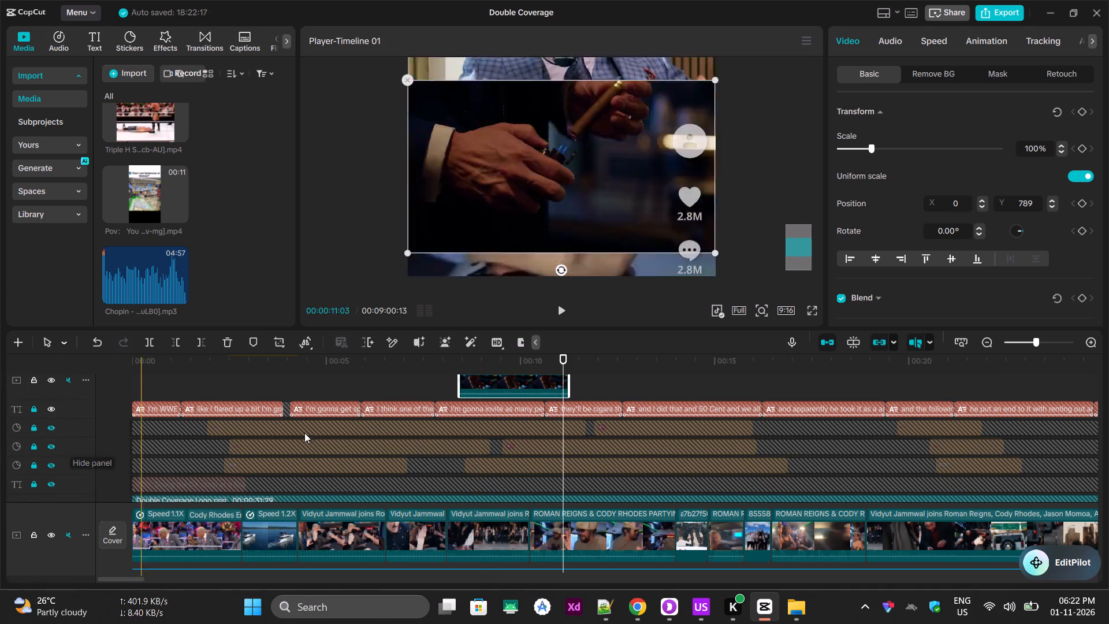
{"action": "scroll", "coordinate": [518, 433], "scroll_direction": "down", "scroll_amount": 5}
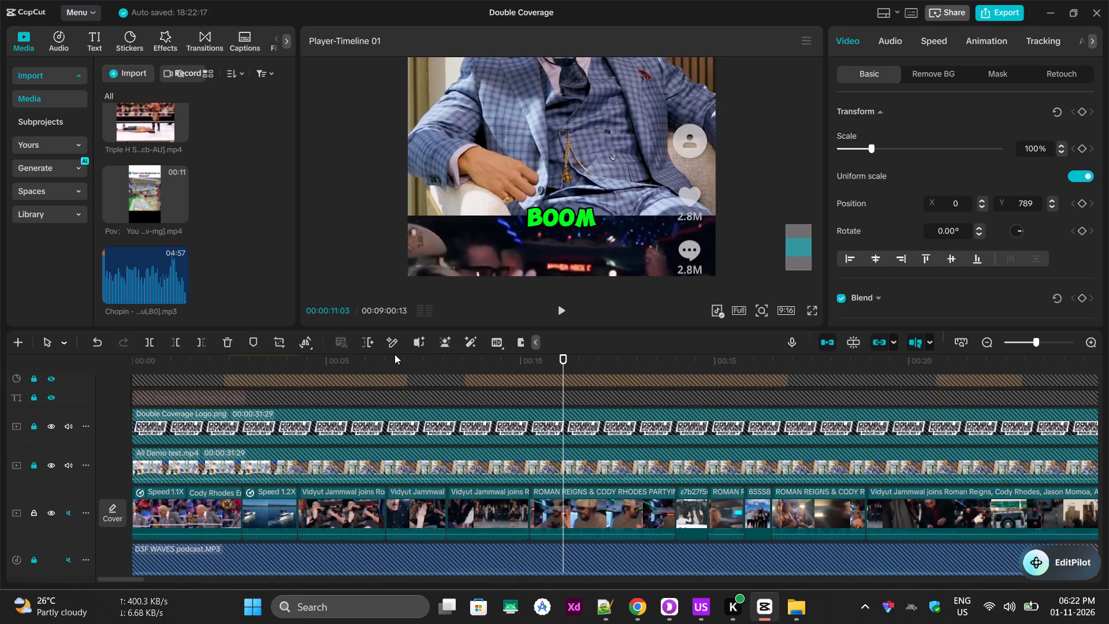
{"action": "left_click", "coordinate": [396, 358]}
{"action": "key", "text": "space"}
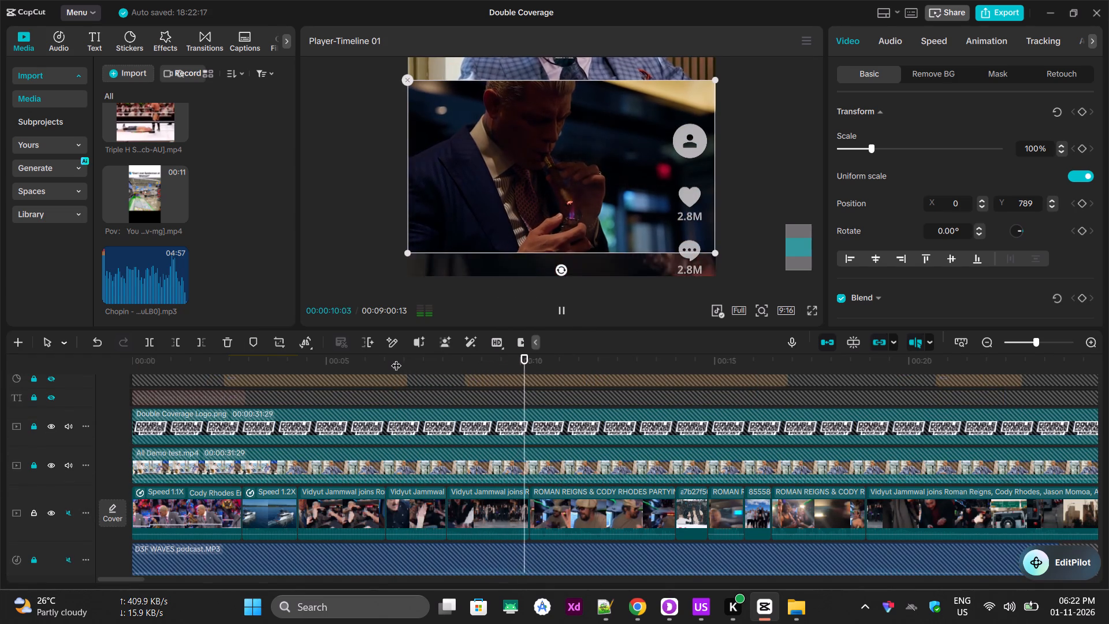
{"action": "key", "text": "space"}
{"action": "key", "text": "Left"}
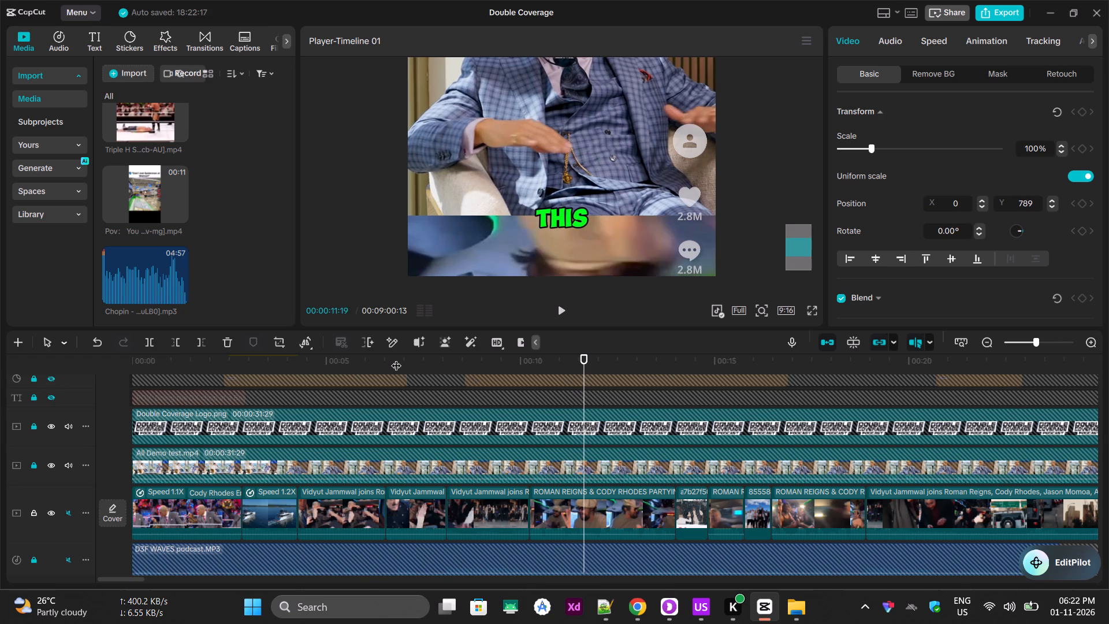
{"action": "key", "text": "Left"}
{"action": "key", "text": "Left"}
{"action": "key", "text": "Left"}
{"action": "key", "text": "Left"}
{"action": "key", "text": "Left"}
{"action": "key", "text": "Left"}
{"action": "key", "text": "Left"}
{"action": "key", "text": "Left"}
{"action": "key", "text": "Left"}
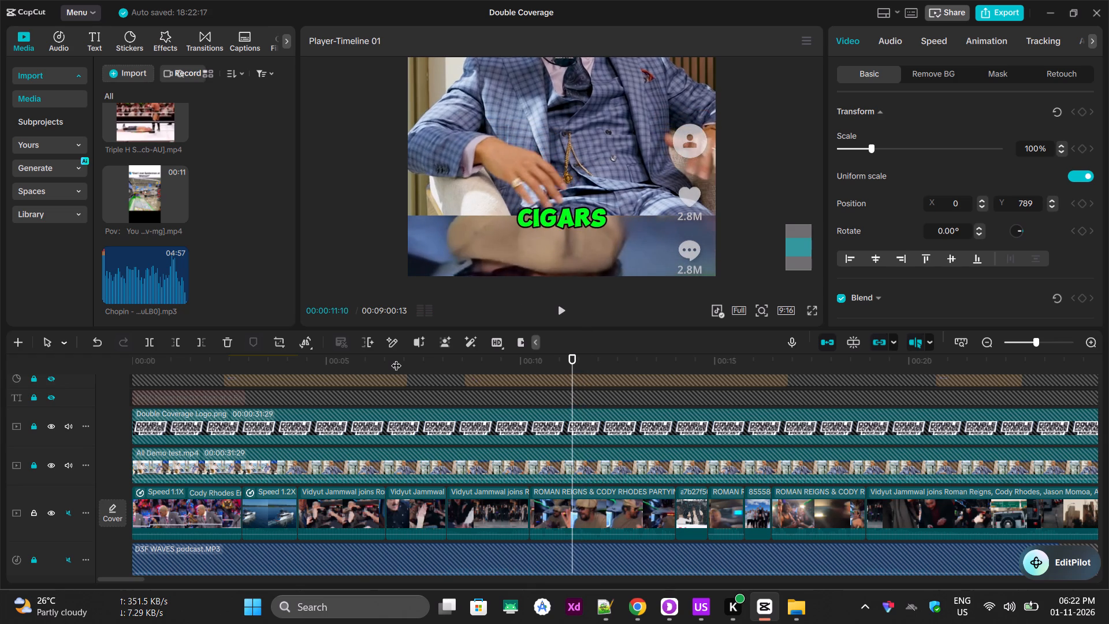
{"action": "key", "text": "Left"}
{"action": "key", "text": "Left"}
{"action": "key", "text": "Left"}
{"action": "key", "text": "Left"}
{"action": "key", "text": "Left"}
{"action": "key", "text": "Right"}
{"action": "key", "text": "Right"}
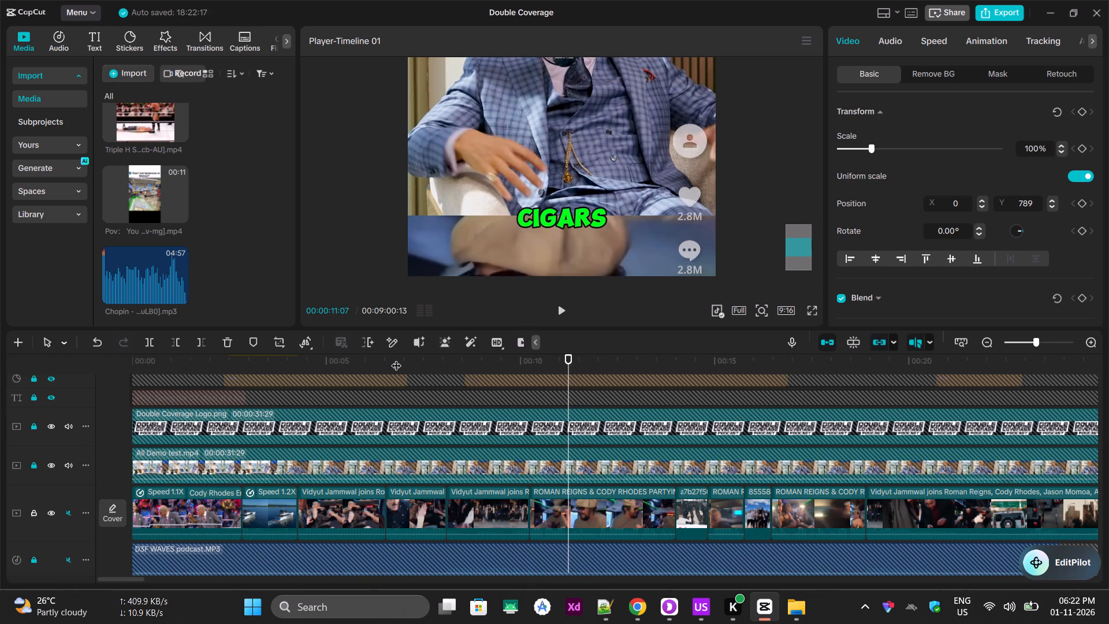
{"action": "key", "text": "Left"}
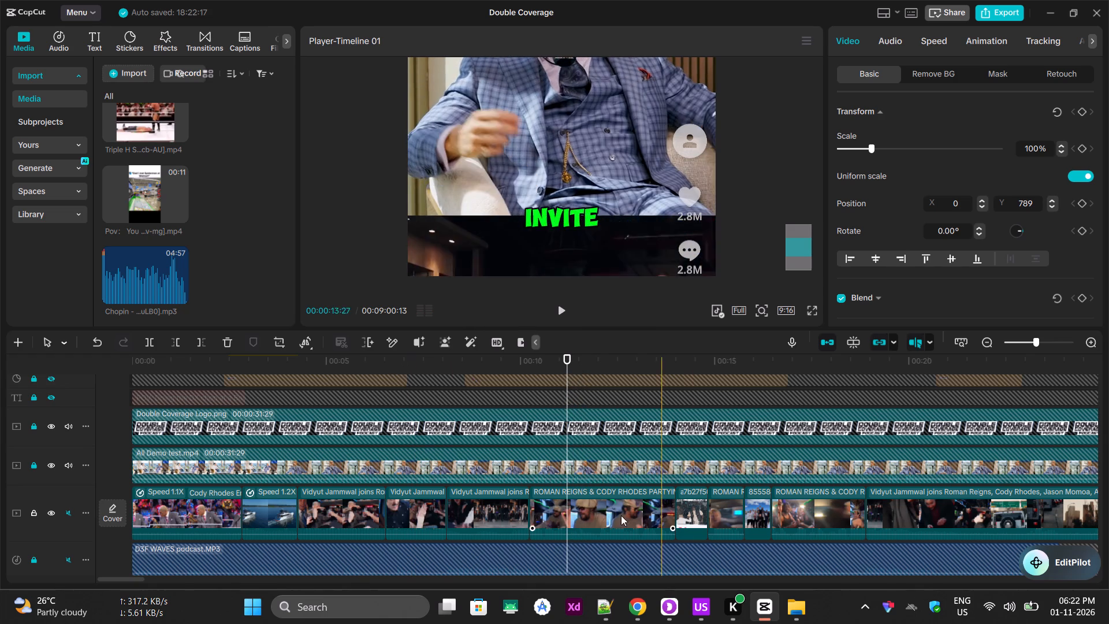
{"action": "left_click", "coordinate": [591, 508]}
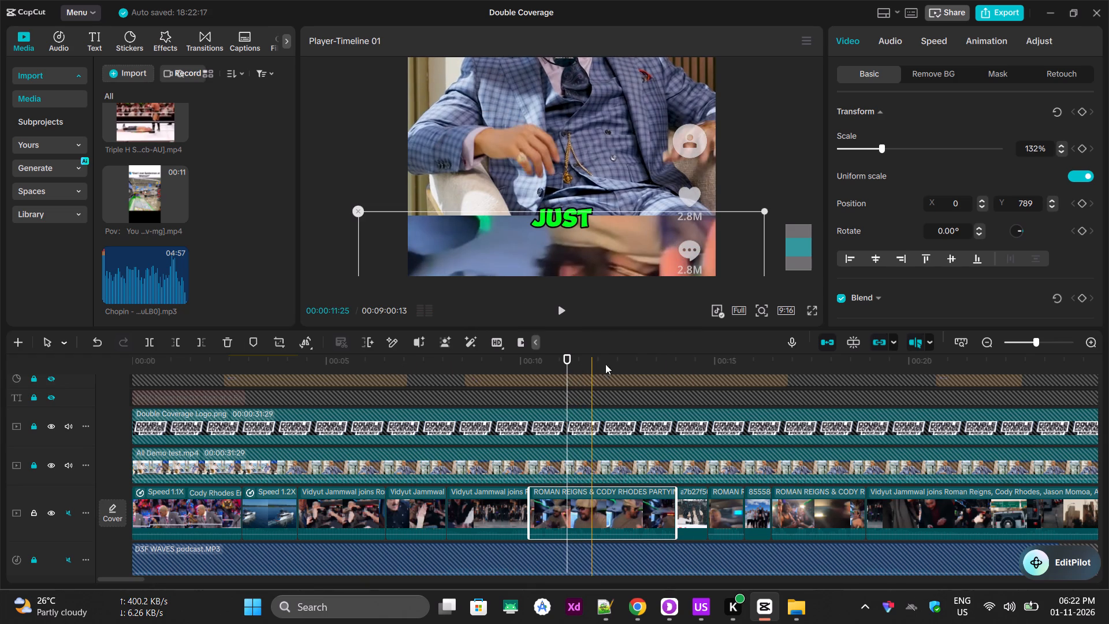
{"action": "scroll", "coordinate": [626, 210], "scroll_direction": "down", "scroll_amount": 13}
{"action": "scroll", "coordinate": [612, 195], "scroll_direction": "down", "scroll_amount": 3, "text": "ctrl"}
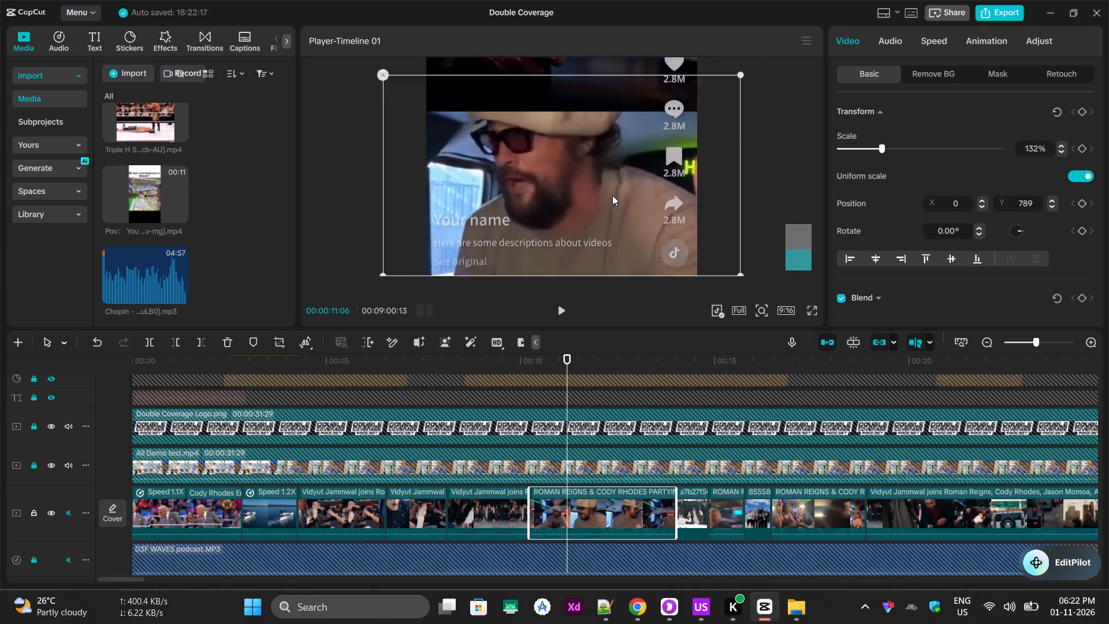
{"action": "scroll", "coordinate": [612, 195], "scroll_direction": "down", "scroll_amount": 1, "text": "ctrl"}
{"action": "scroll", "coordinate": [592, 190], "scroll_direction": "down", "scroll_amount": 5}
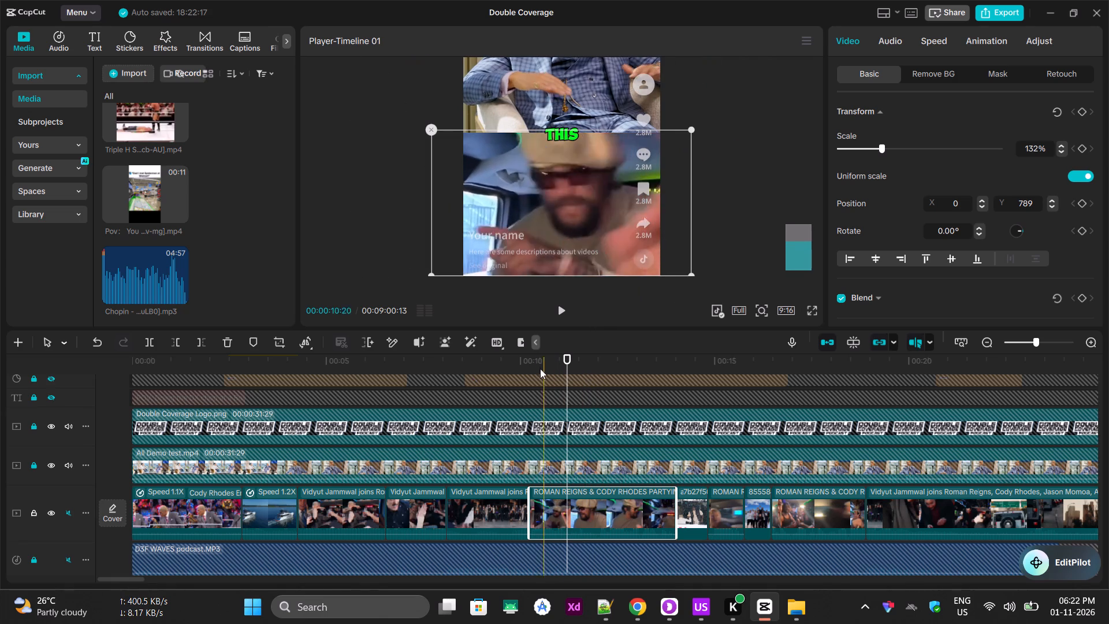
{"action": "key", "text": "Left"}
{"action": "key", "text": "Left"}
{"action": "key", "text": "Left"}
{"action": "key", "text": "Left"}
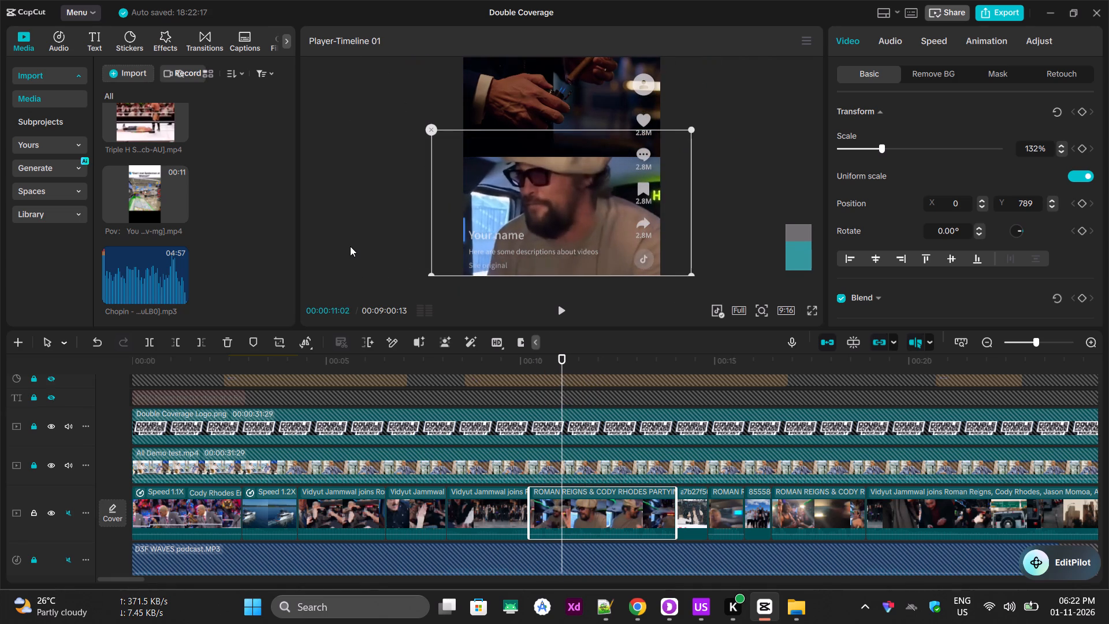
{"action": "key", "text": "Left"}
{"action": "left_click", "coordinate": [574, 521]}
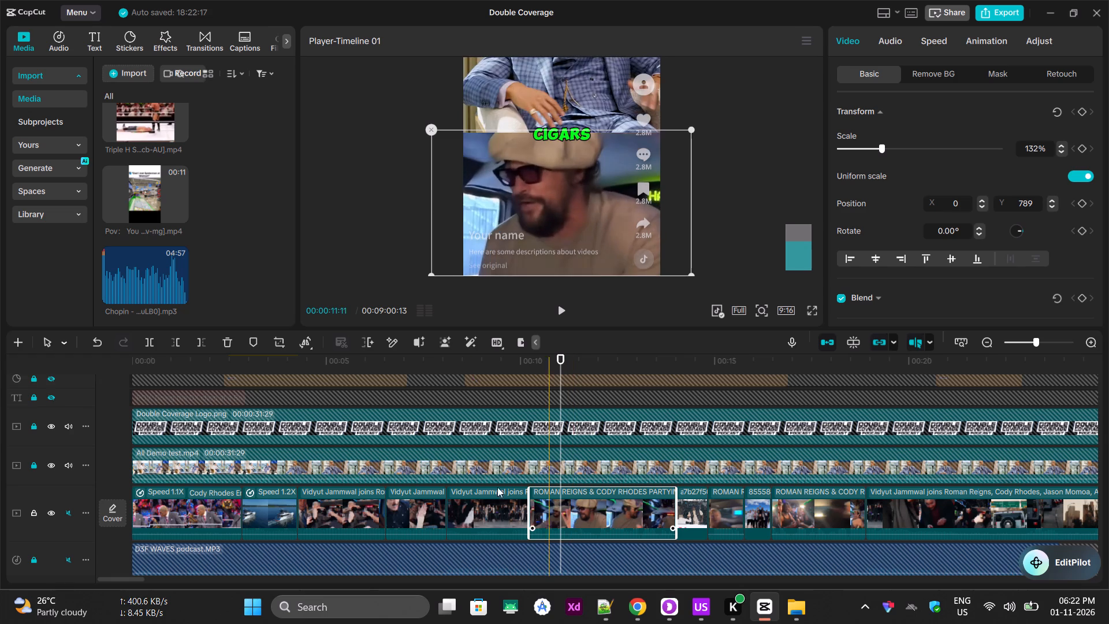
{"action": "left_click", "coordinate": [151, 341]}
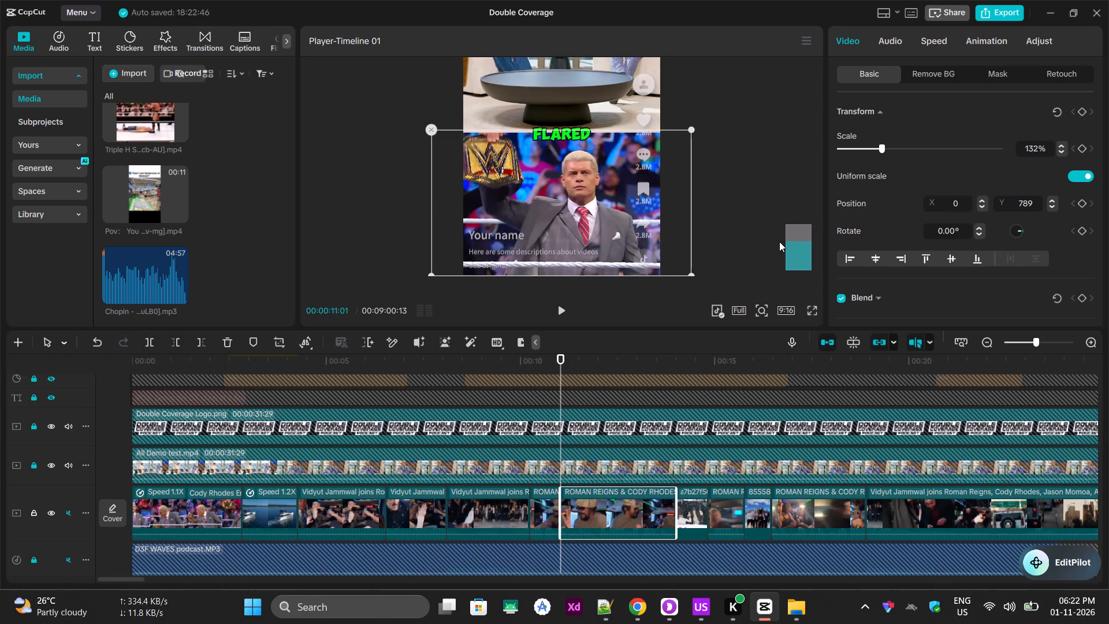
Split the Roman Reigns & Cody Rhodes clip again at 00:00:11:18, just after "cigars", and delete the short segment between the two cuts.
{"action": "key", "text": "space"}
{"action": "key", "text": "space"}
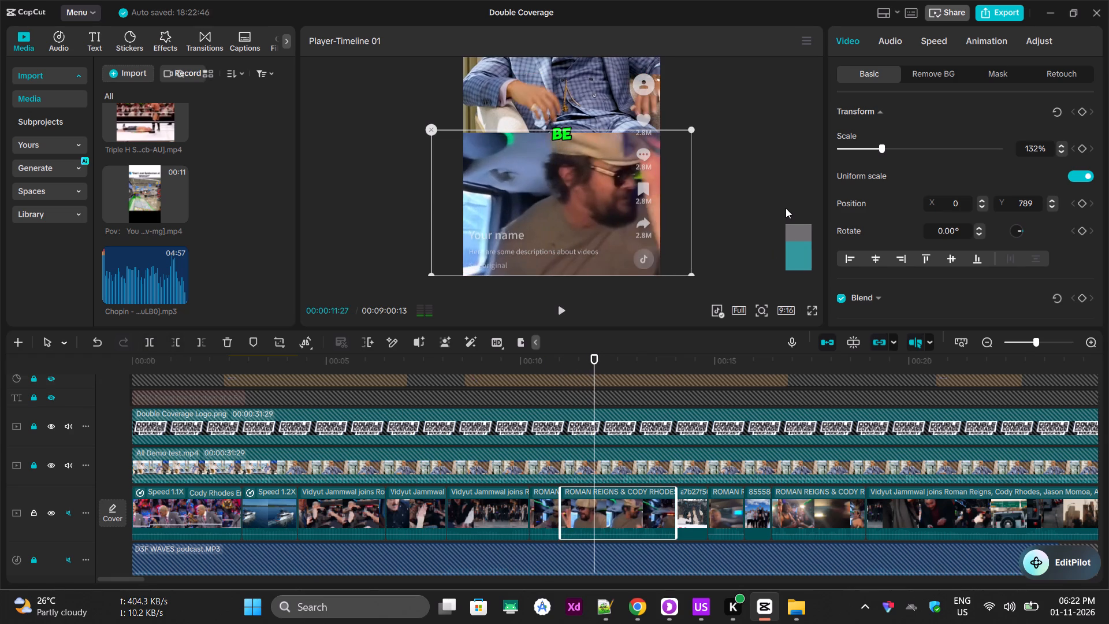
{"action": "key", "text": "Left"}
{"action": "key", "text": "Left"}
{"action": "key", "text": "Left"}
{"action": "key", "text": "Left"}
{"action": "key", "text": "Left"}
{"action": "key", "text": "Left"}
{"action": "key", "text": "Left"}
{"action": "key", "text": "Left"}
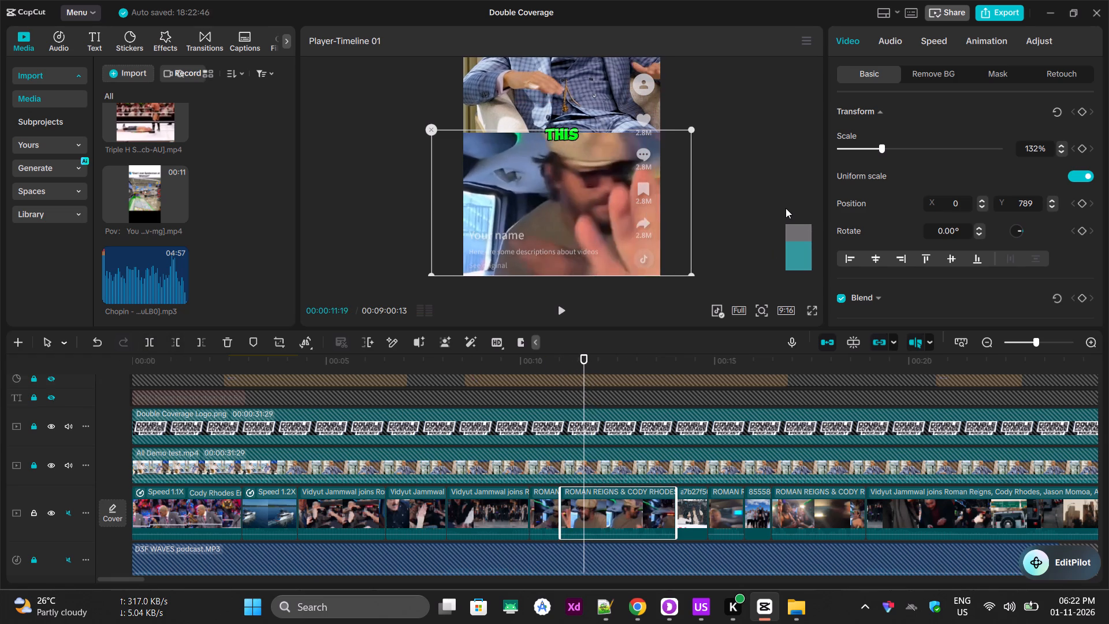
{"action": "key", "text": "Left"}
{"action": "key", "text": "Left"}
{"action": "key", "text": "Left"}
{"action": "key", "text": "Left"}
{"action": "key", "text": "Right"}
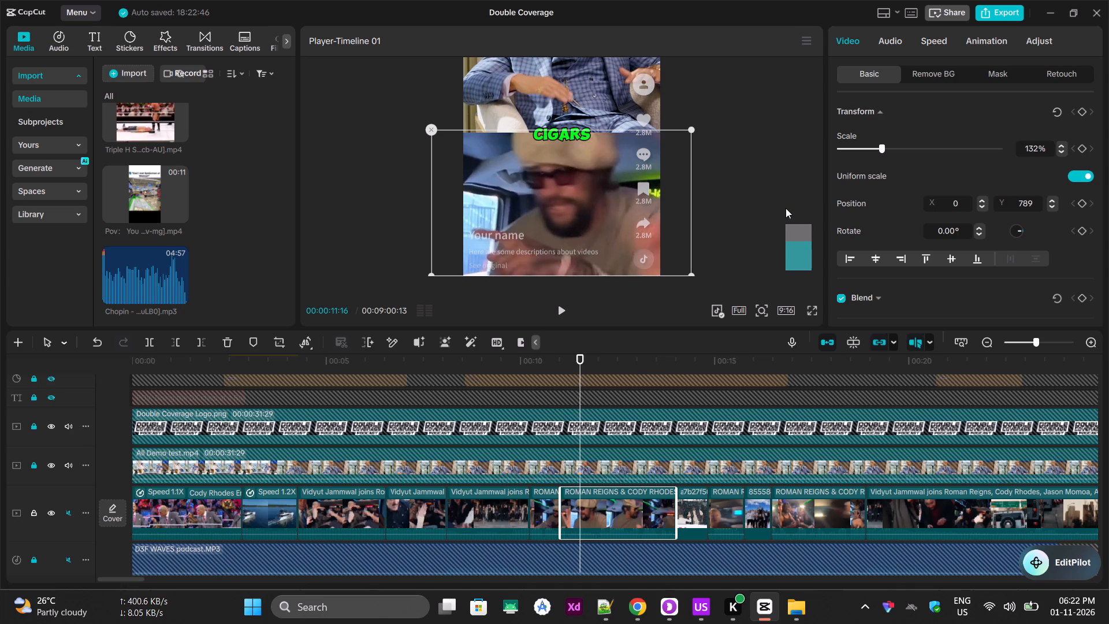
{"action": "key", "text": "Right"}
{"action": "key", "text": "Right"}
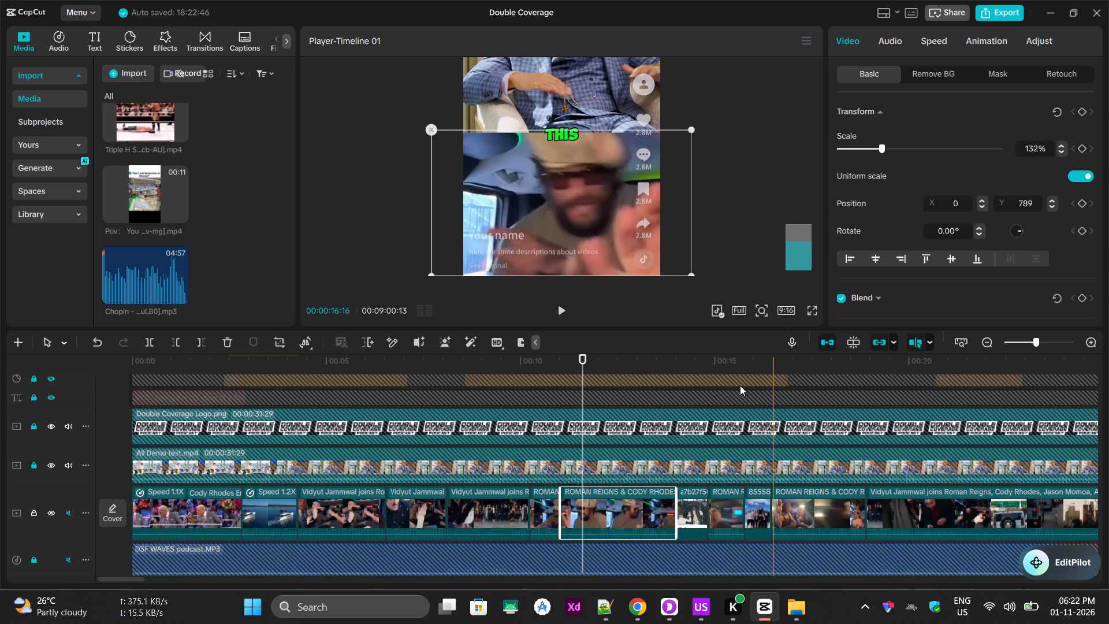
{"action": "left_click", "coordinate": [578, 505]}
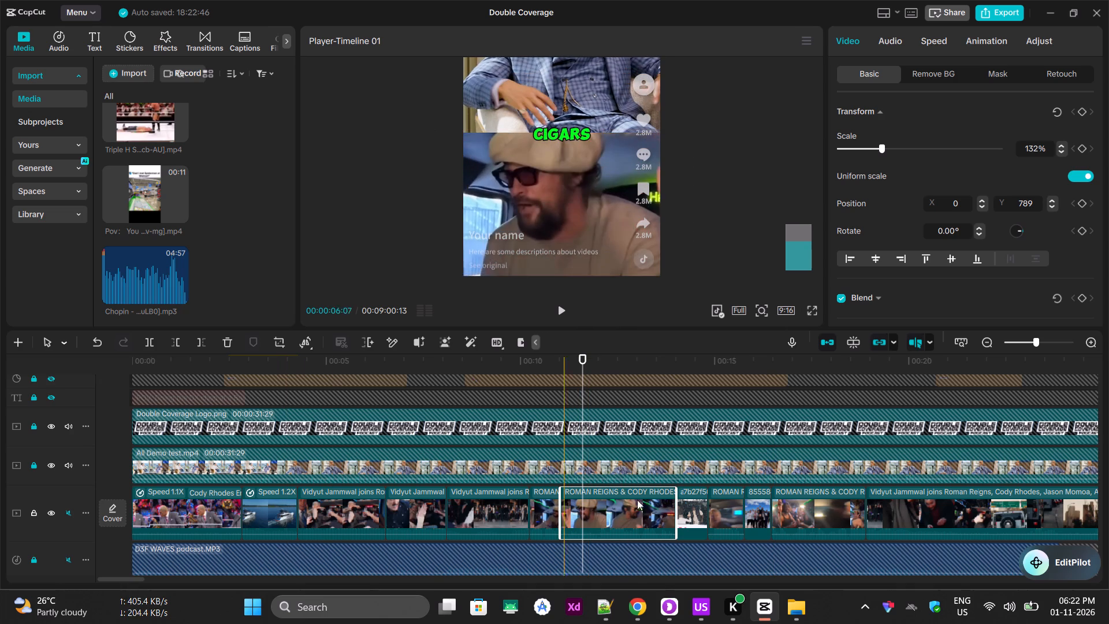
{"action": "key", "text": "Left"}
{"action": "key", "text": "Left"}
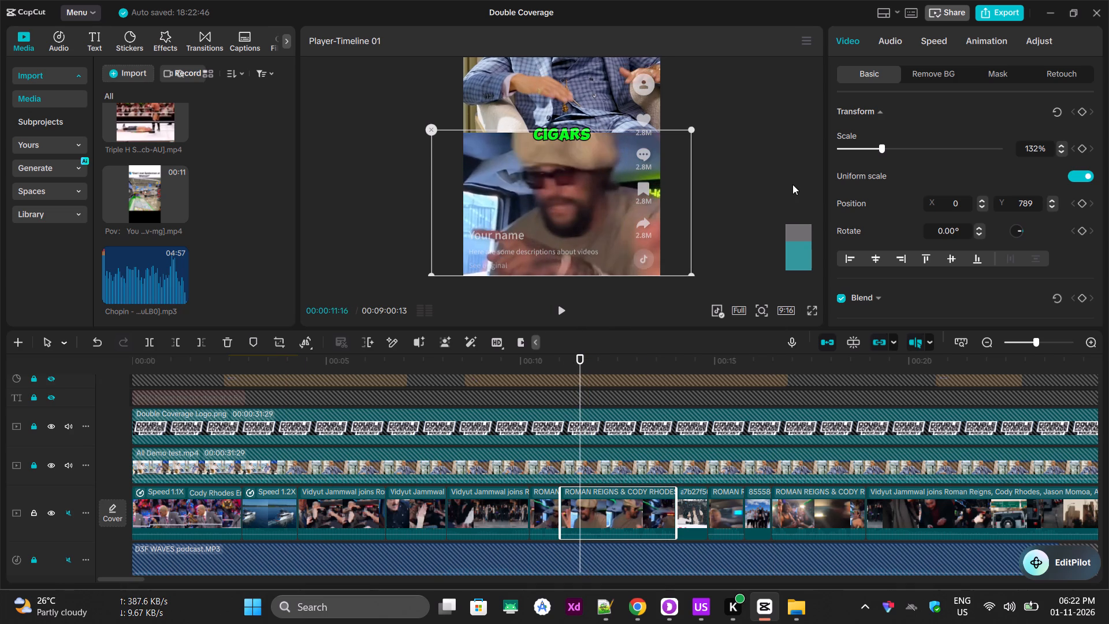
{"action": "key", "text": "Right"}
{"action": "key", "text": "Right"}
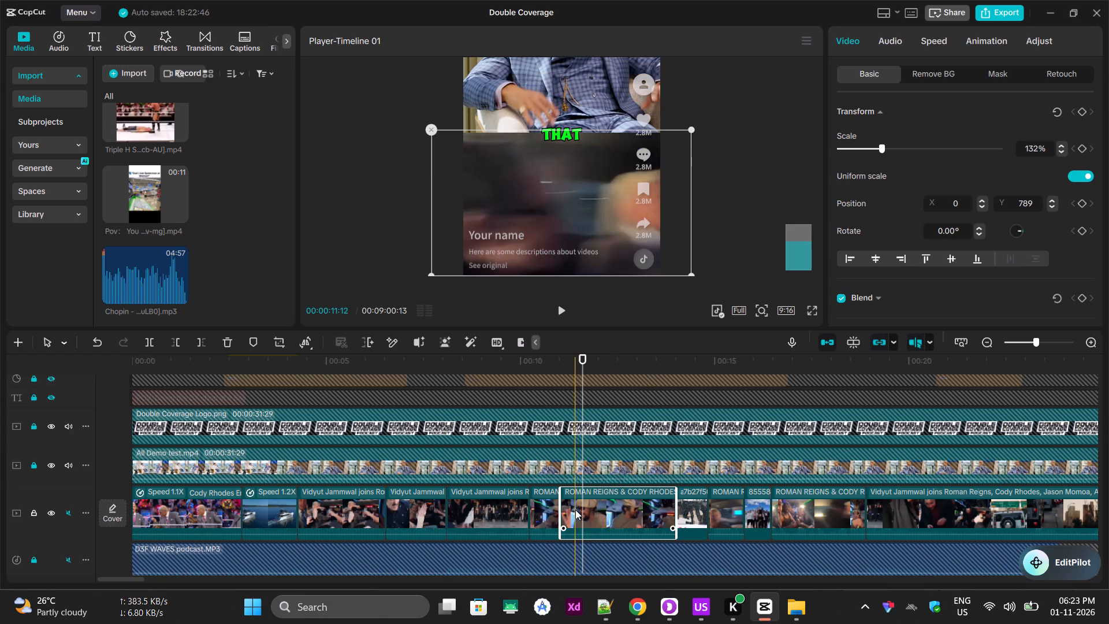
{"action": "left_click", "coordinate": [575, 510]}
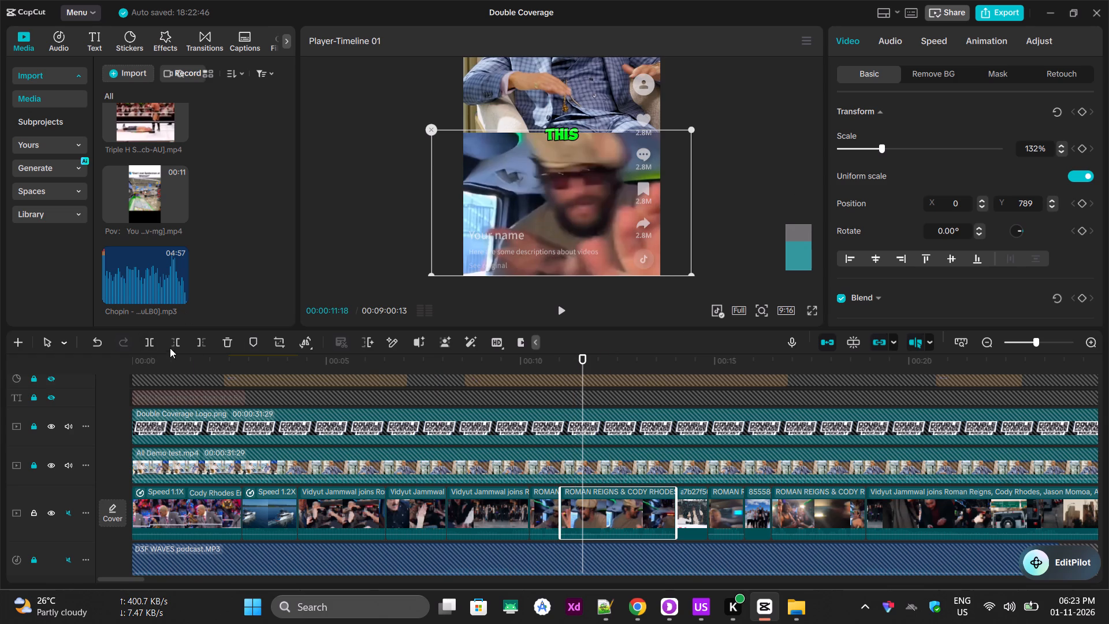
{"action": "left_click", "coordinate": [150, 347]}
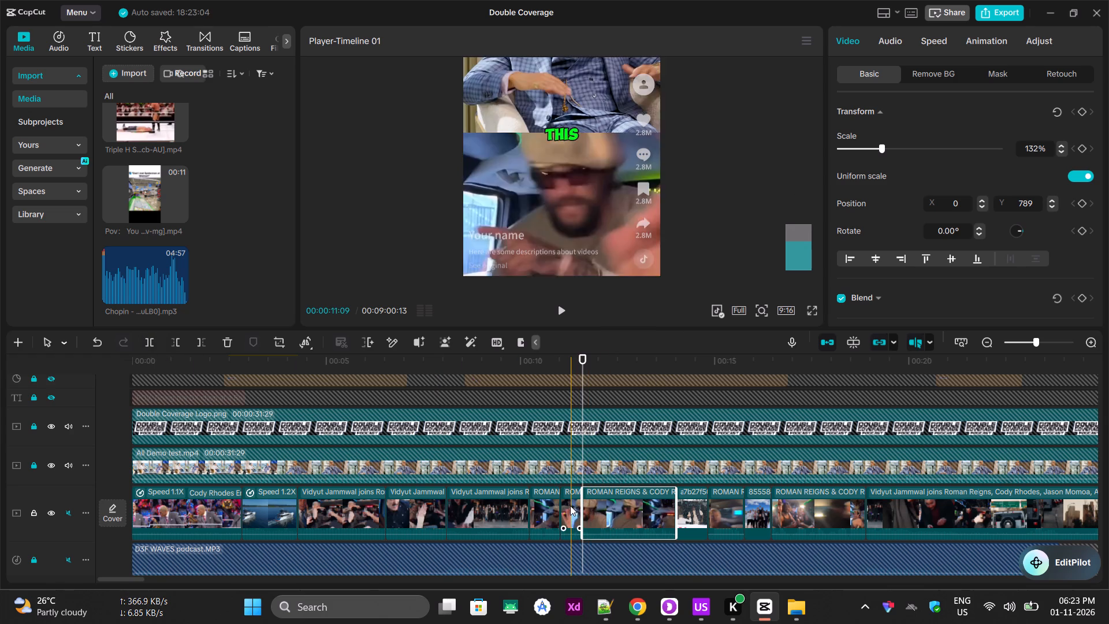
{"action": "left_click", "coordinate": [570, 506]}
{"action": "key", "text": "Delete"}
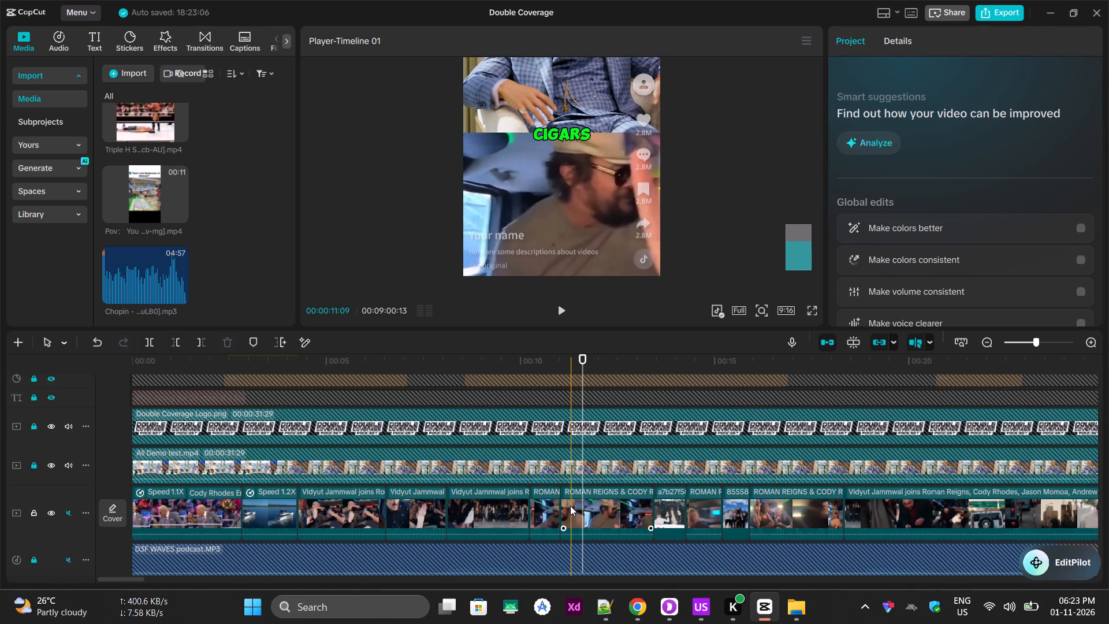
Move the Cody Rhodes Cigar Aficionado clip from the overlay track into the main track, at the cut around the word "cigars".
{"action": "scroll", "coordinate": [593, 429], "scroll_direction": "up", "scroll_amount": 6}
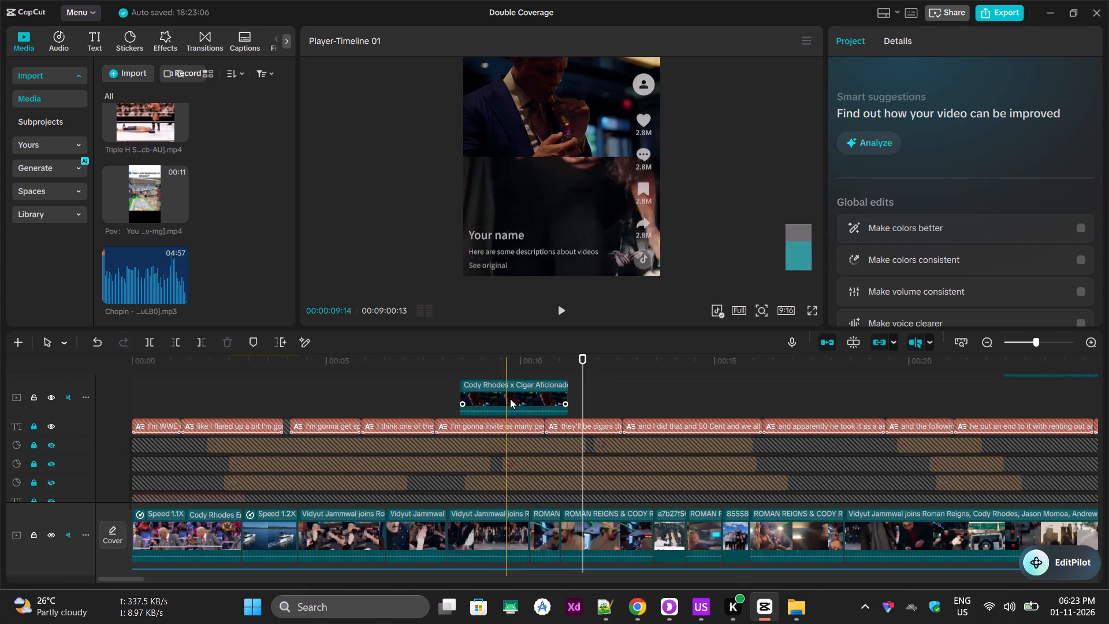
{"action": "left_click_drag", "start_coordinate": [508, 400], "coordinate": [578, 403]}
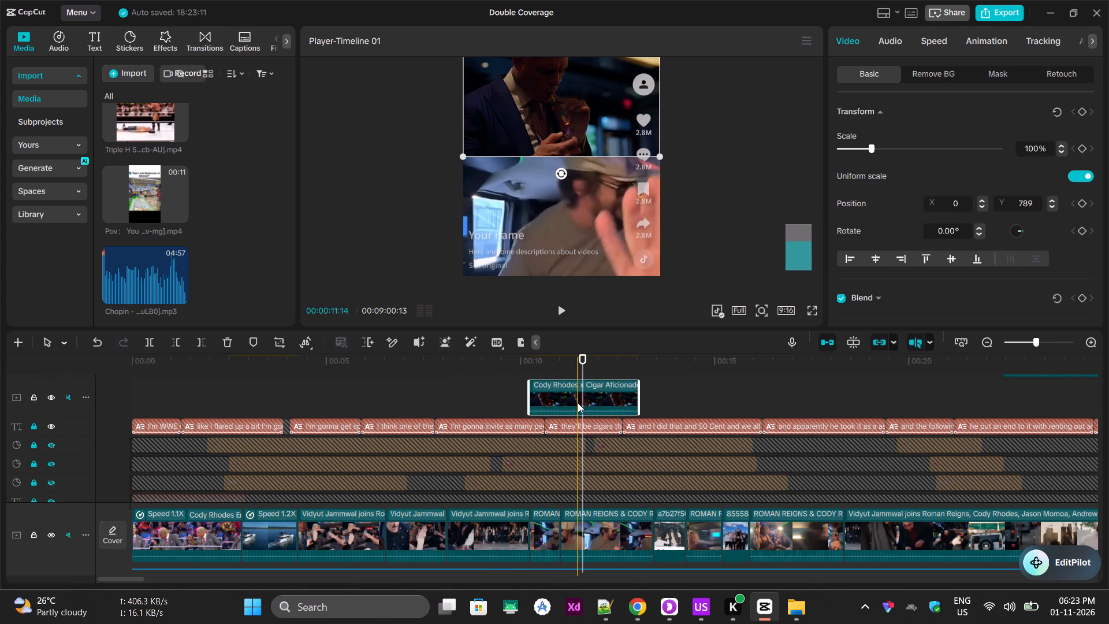
{"action": "scroll", "coordinate": [578, 403], "scroll_direction": "down", "scroll_amount": 4}
{"action": "scroll", "coordinate": [579, 407], "scroll_direction": "down", "scroll_amount": 3, "text": "ctrl"}
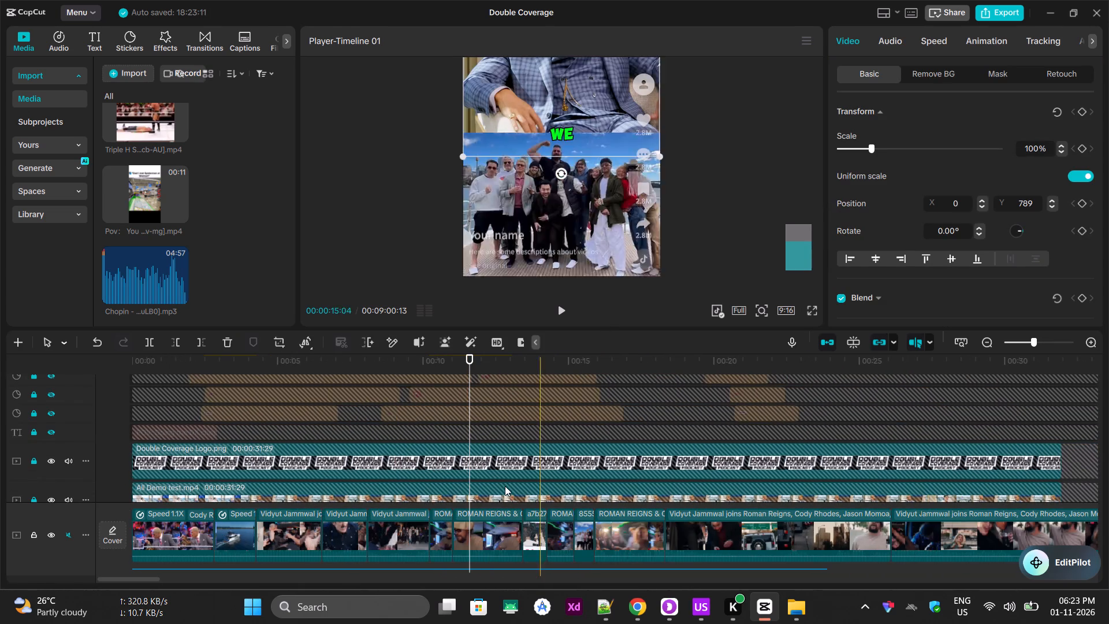
{"action": "left_click", "coordinate": [434, 360]}
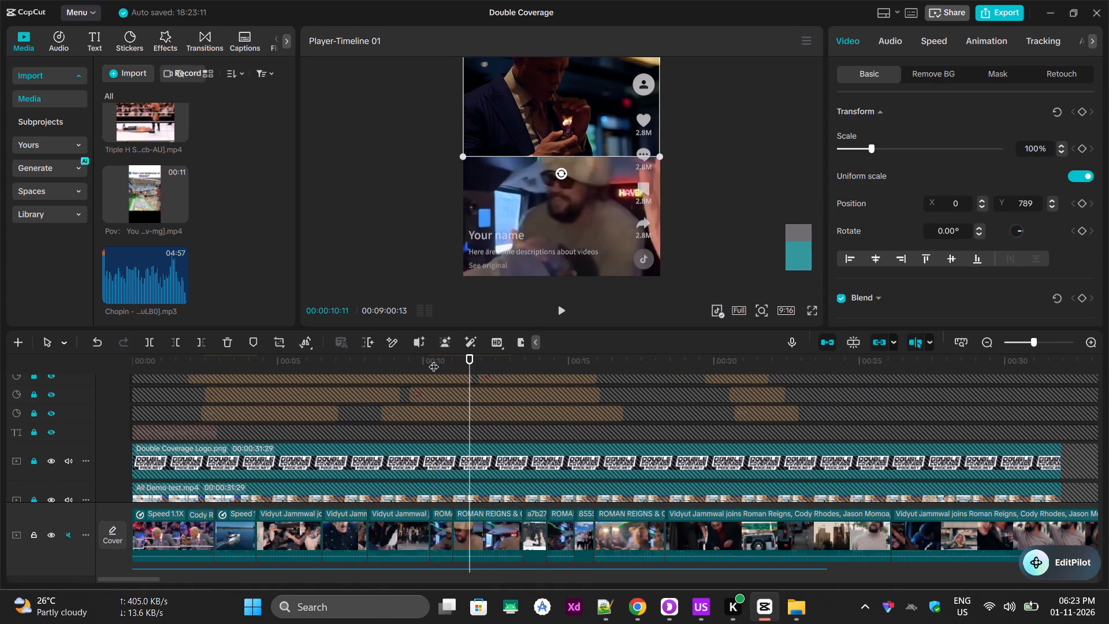
{"action": "key", "text": "space"}
{"action": "key", "text": "space"}
{"action": "scroll", "coordinate": [474, 398], "scroll_direction": "up", "scroll_amount": 1}
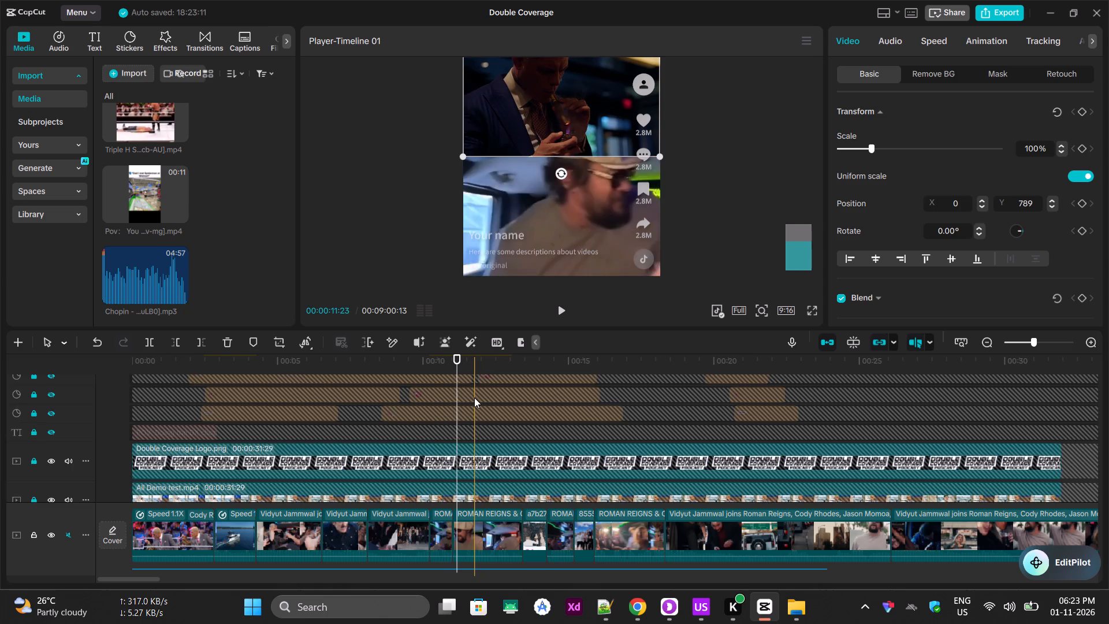
{"action": "scroll", "coordinate": [474, 398], "scroll_direction": "up", "scroll_amount": 2}
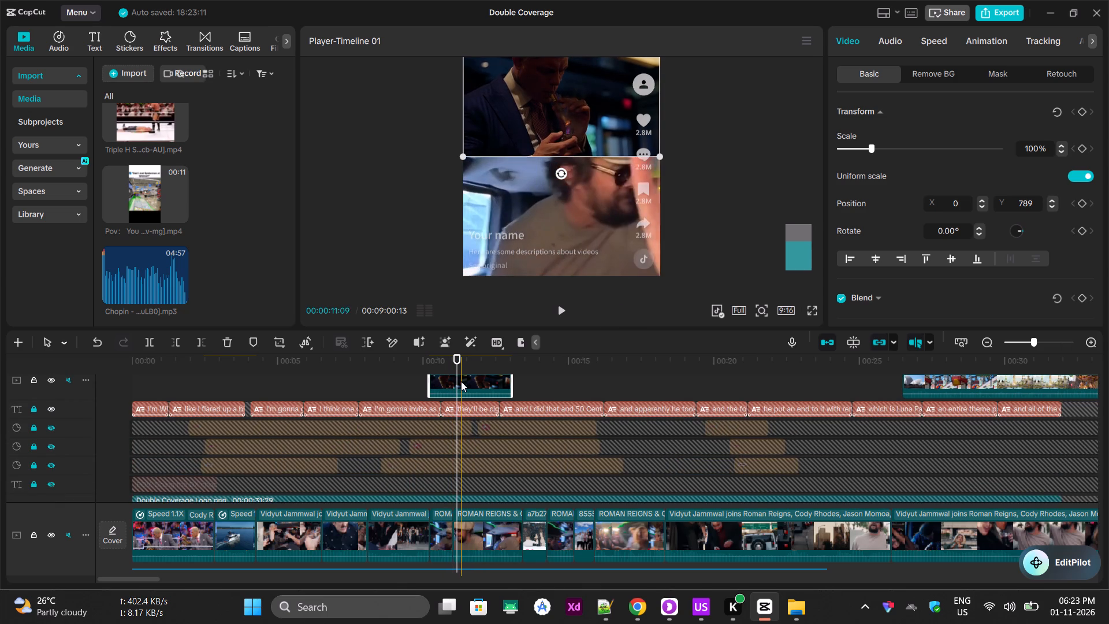
{"action": "left_click_drag", "start_coordinate": [462, 378], "coordinate": [462, 547]}
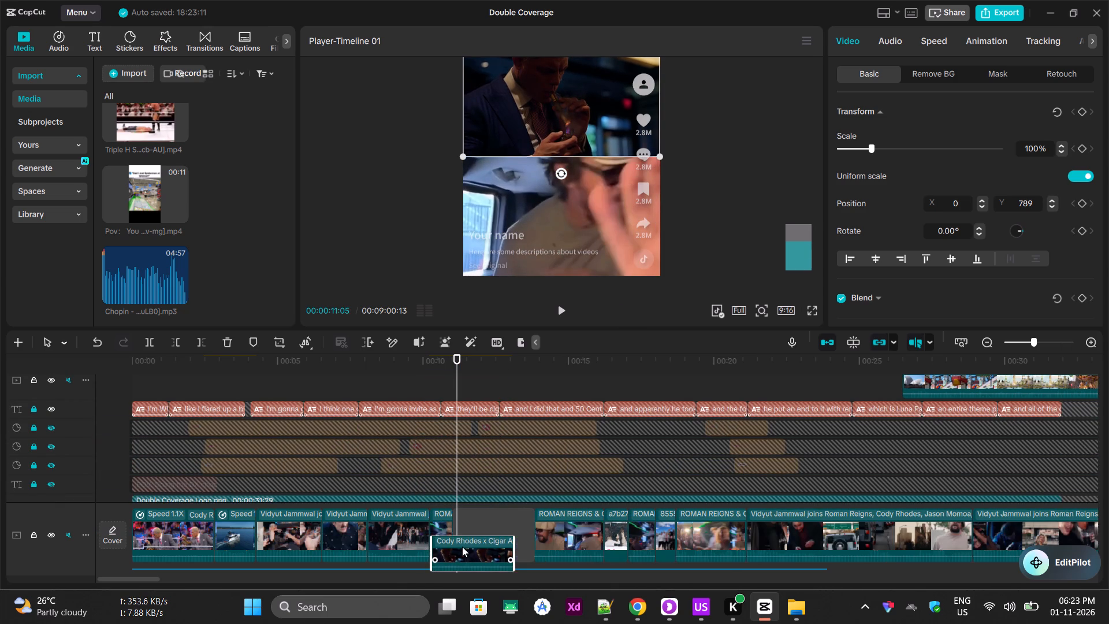
{"action": "left_click_drag", "start_coordinate": [462, 547], "coordinate": [460, 544]}
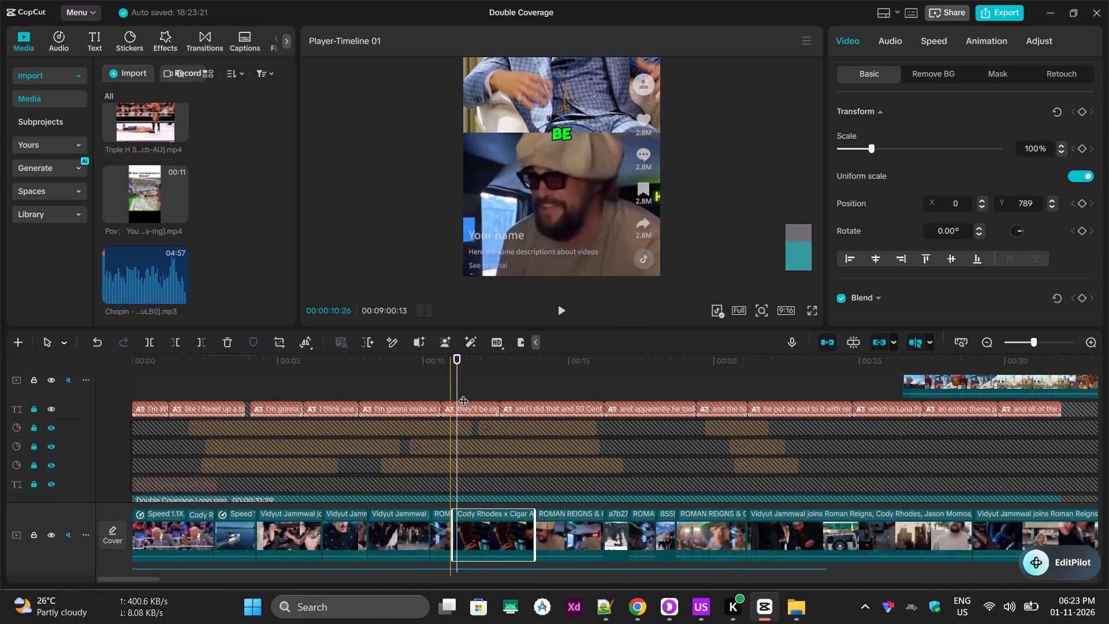
Reposition the Cigar Aficionado clip into the lower half of the frame and scale it to 135% so it fills that area.
{"action": "left_click", "coordinate": [483, 537]}
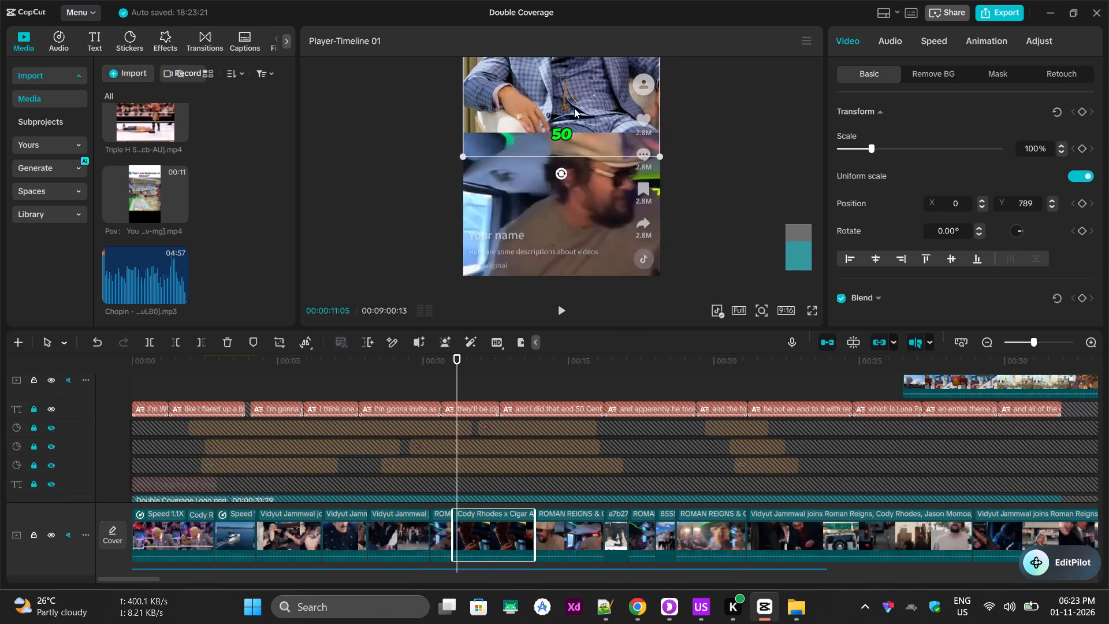
{"action": "left_click_drag", "start_coordinate": [568, 91], "coordinate": [568, 195]}
{"action": "left_click_drag", "start_coordinate": [661, 263], "coordinate": [693, 289]}
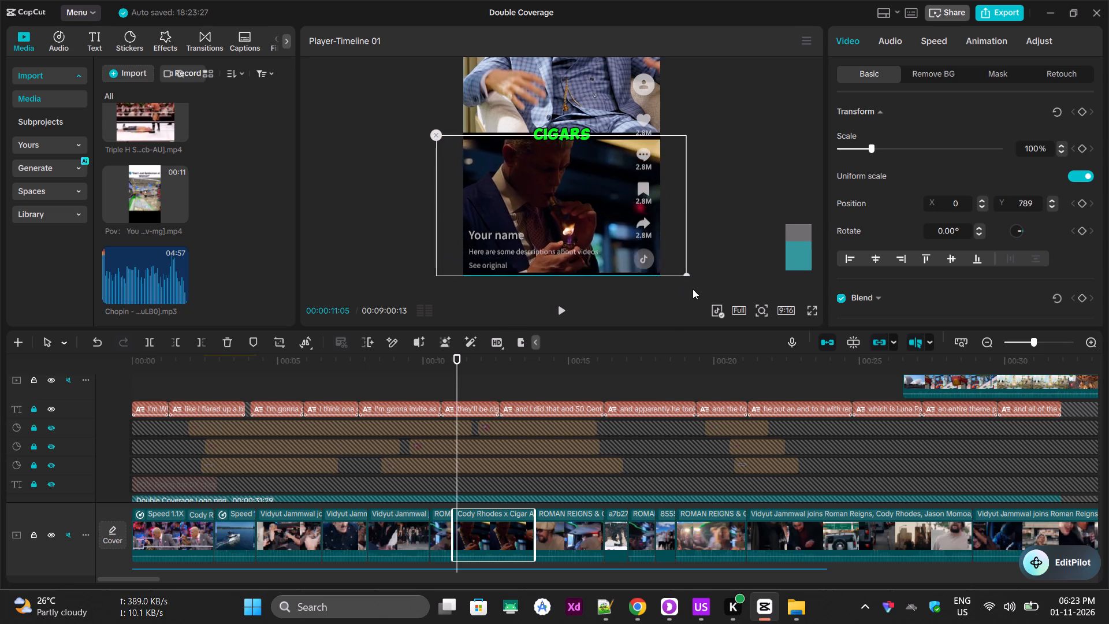
{"action": "left_click_drag", "start_coordinate": [693, 289], "coordinate": [700, 294]}
{"action": "left_click", "coordinate": [570, 213]}
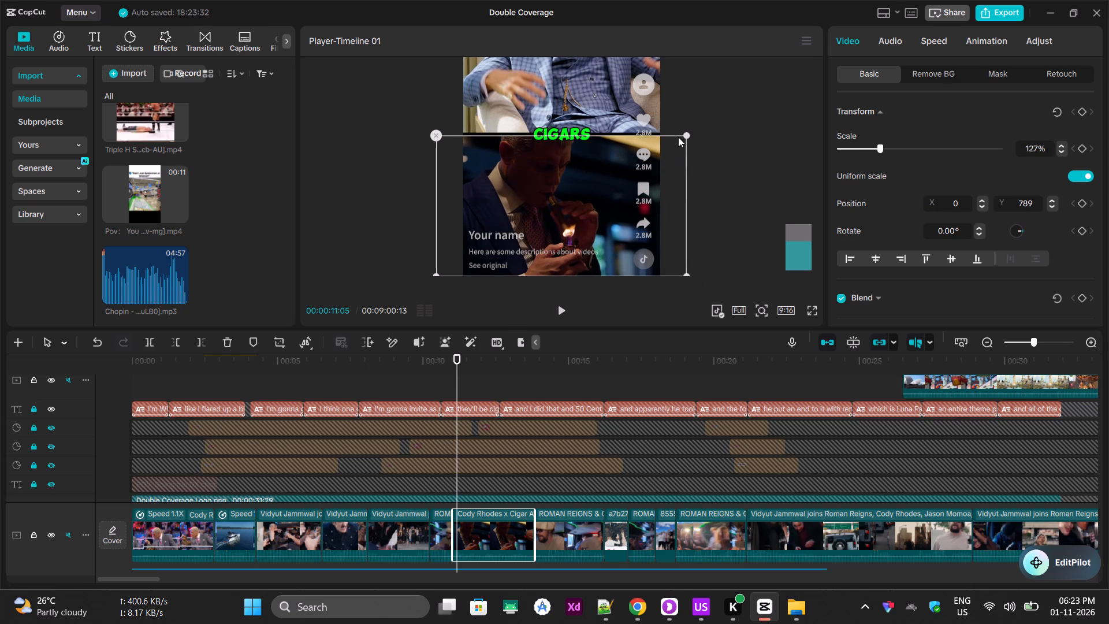
{"action": "left_click_drag", "start_coordinate": [688, 131], "coordinate": [695, 117]}
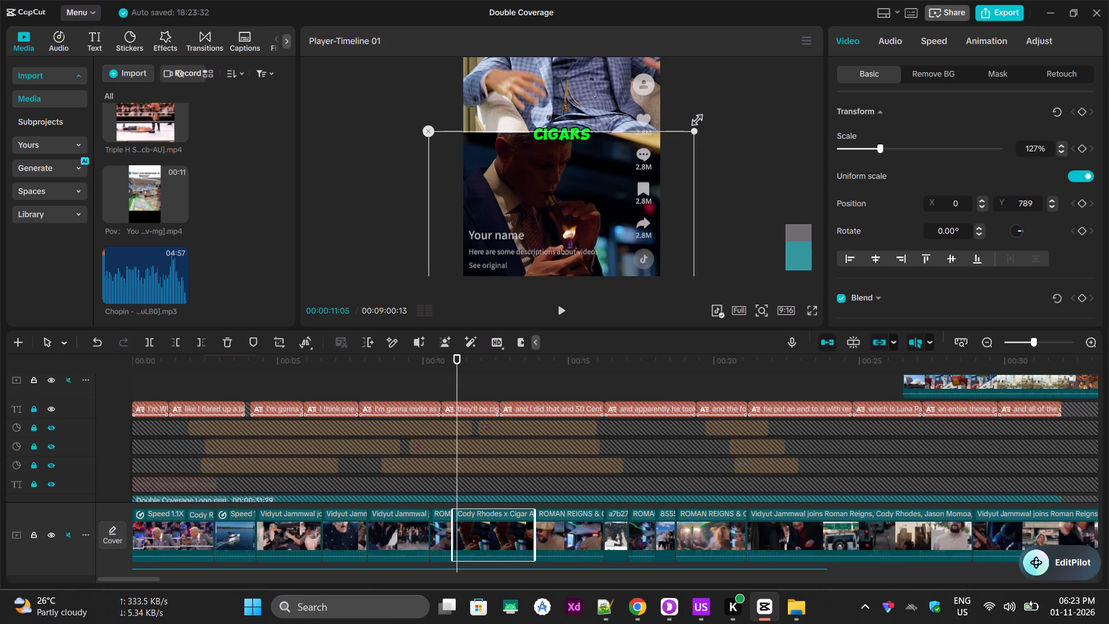
{"action": "left_click_drag", "start_coordinate": [695, 117], "coordinate": [695, 119]}
{"action": "left_click_drag", "start_coordinate": [572, 204], "coordinate": [572, 194]}
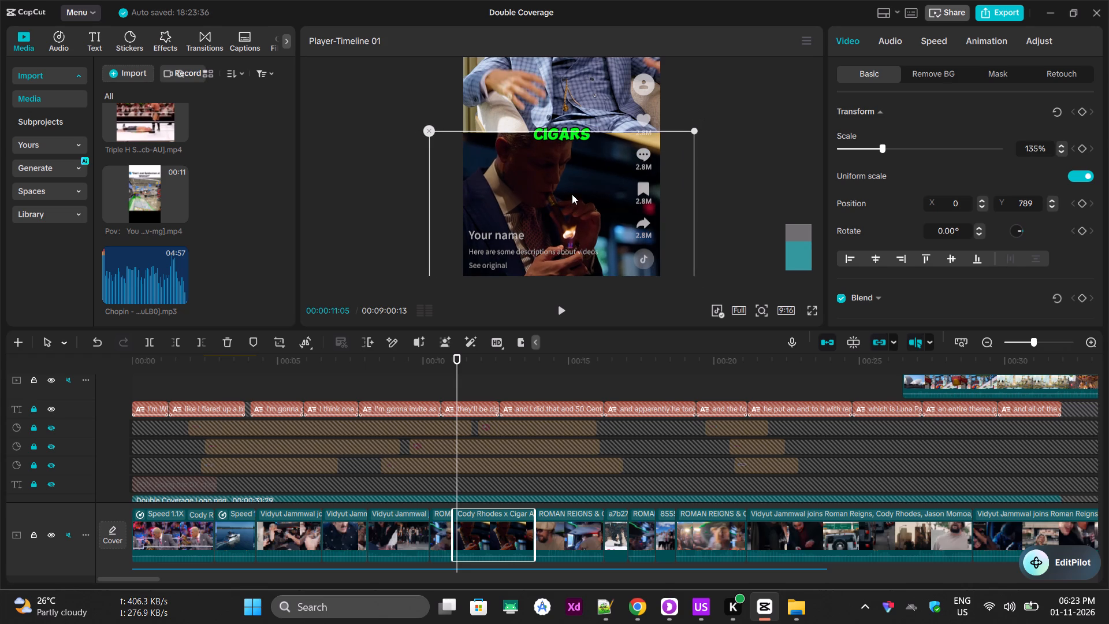
{"action": "left_click_drag", "start_coordinate": [572, 194], "coordinate": [578, 180]}
{"action": "left_click_drag", "start_coordinate": [576, 181], "coordinate": [566, 201]}
{"action": "left_click", "coordinate": [743, 177]}
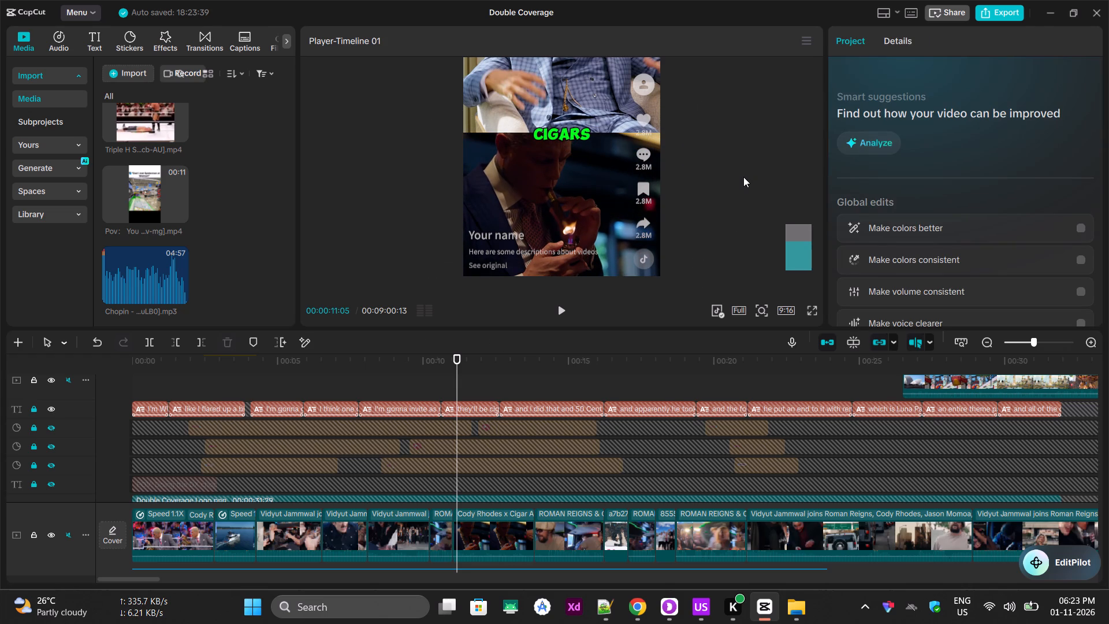
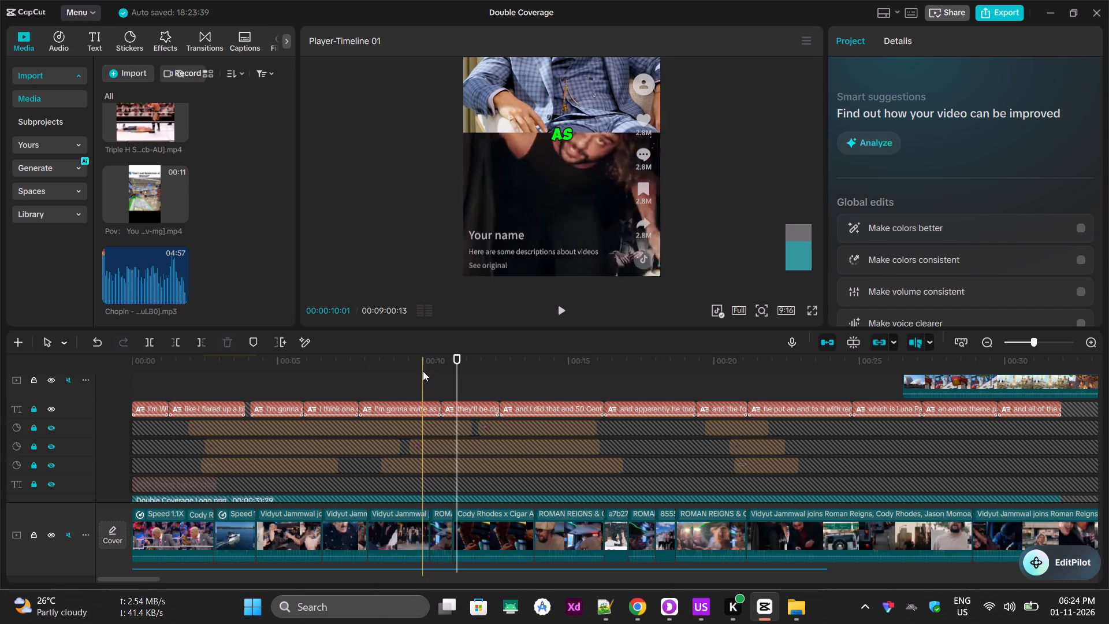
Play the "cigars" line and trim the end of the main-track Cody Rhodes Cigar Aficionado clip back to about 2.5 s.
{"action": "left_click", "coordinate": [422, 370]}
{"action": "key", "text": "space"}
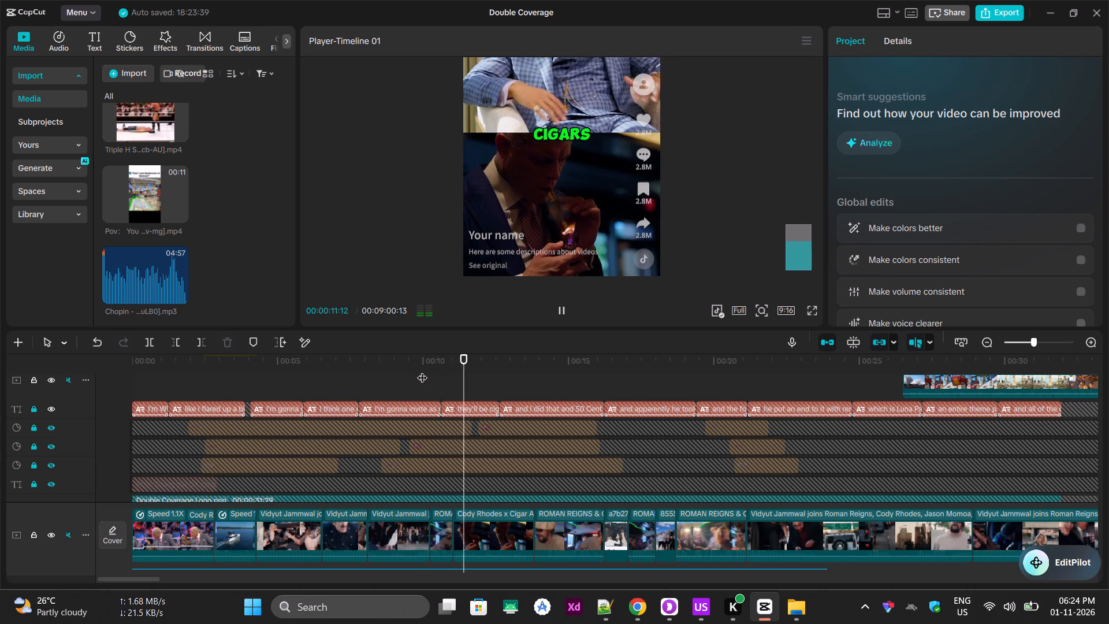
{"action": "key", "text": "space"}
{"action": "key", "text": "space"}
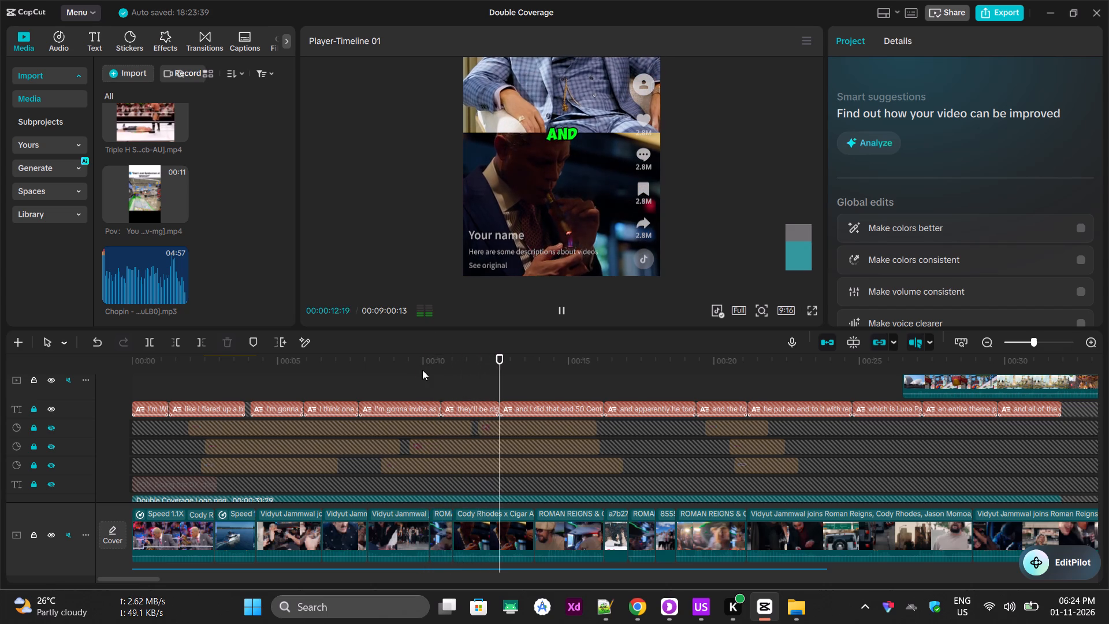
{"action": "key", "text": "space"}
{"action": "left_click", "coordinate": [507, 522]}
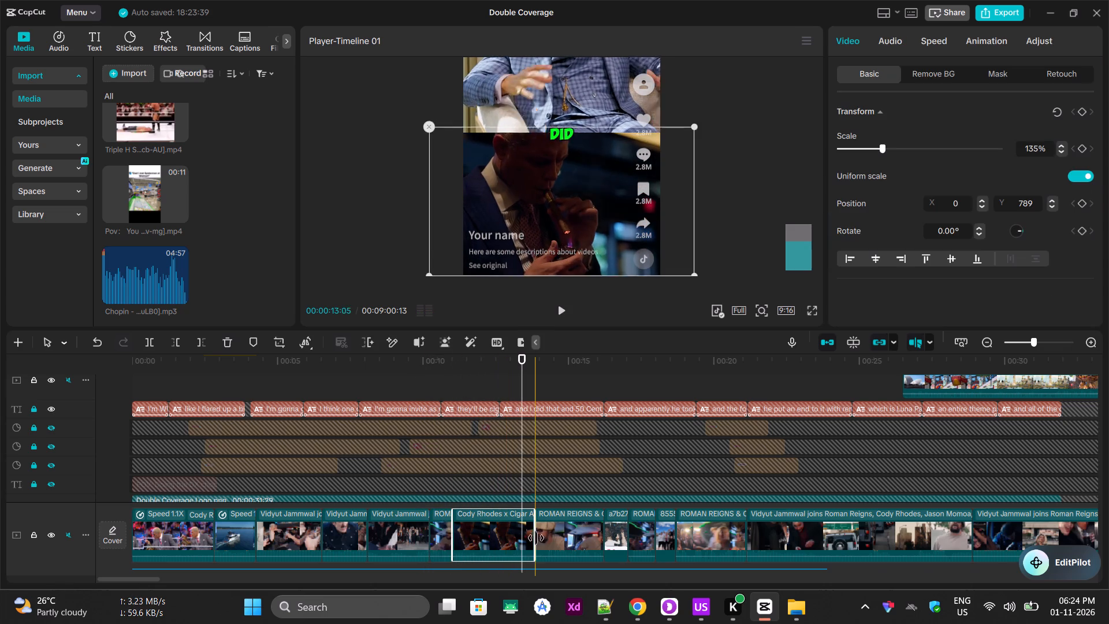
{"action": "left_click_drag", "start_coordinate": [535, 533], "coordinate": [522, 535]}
Set the playback speed of the Cody Rhodes Cigar Aficionado clip to 1.20x.
{"action": "left_click", "coordinate": [507, 538]}
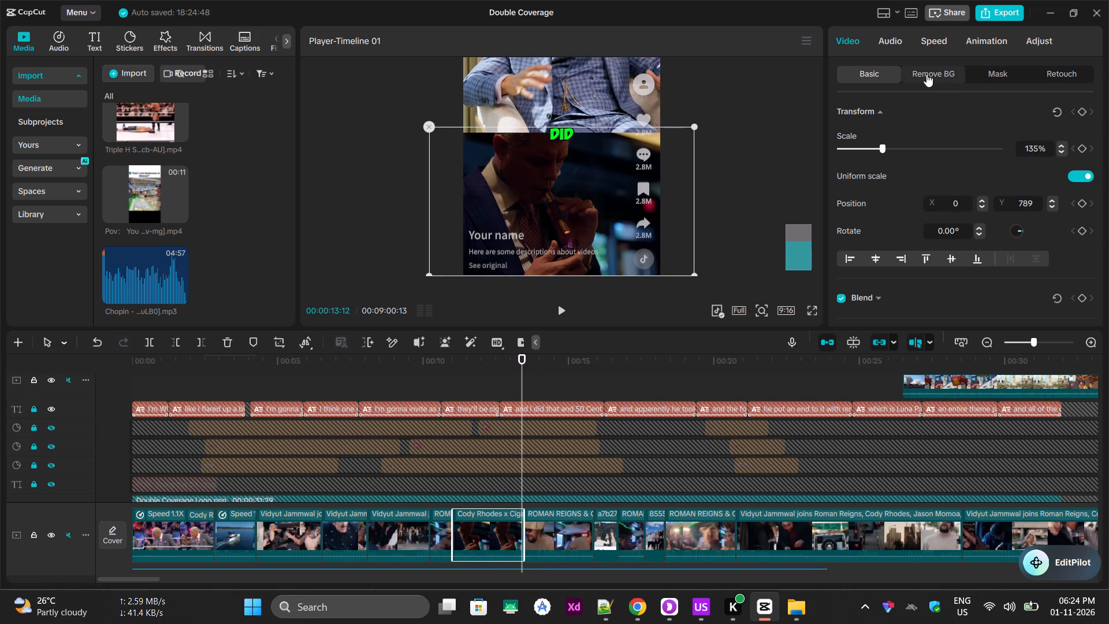
{"action": "left_click", "coordinate": [926, 74]}
{"action": "left_click", "coordinate": [932, 41]}
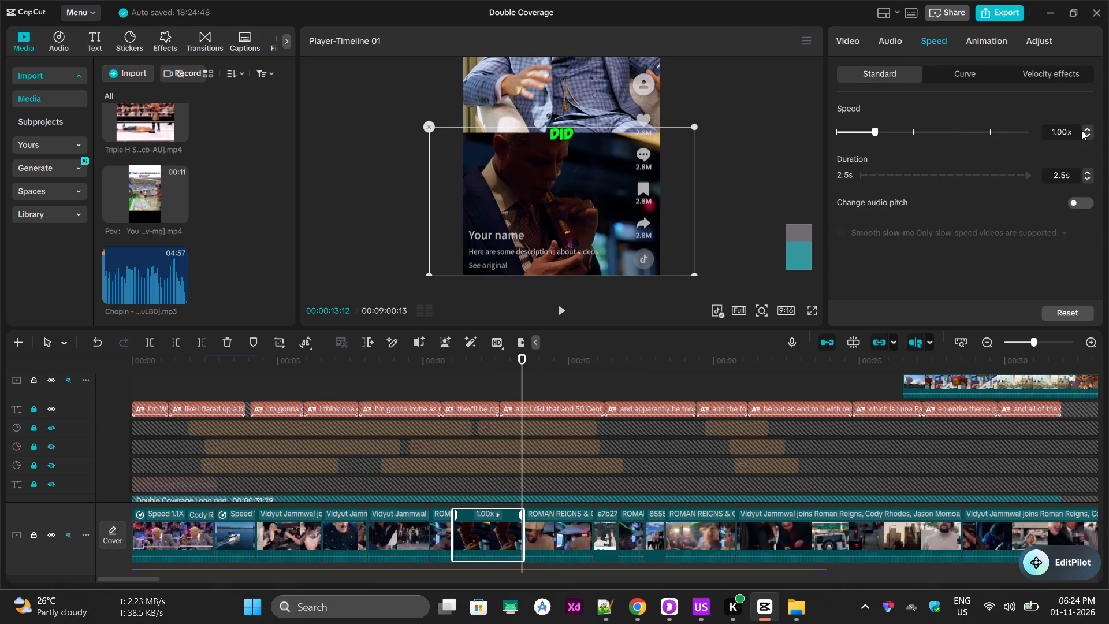
{"action": "double_click", "coordinate": [1087, 128]}
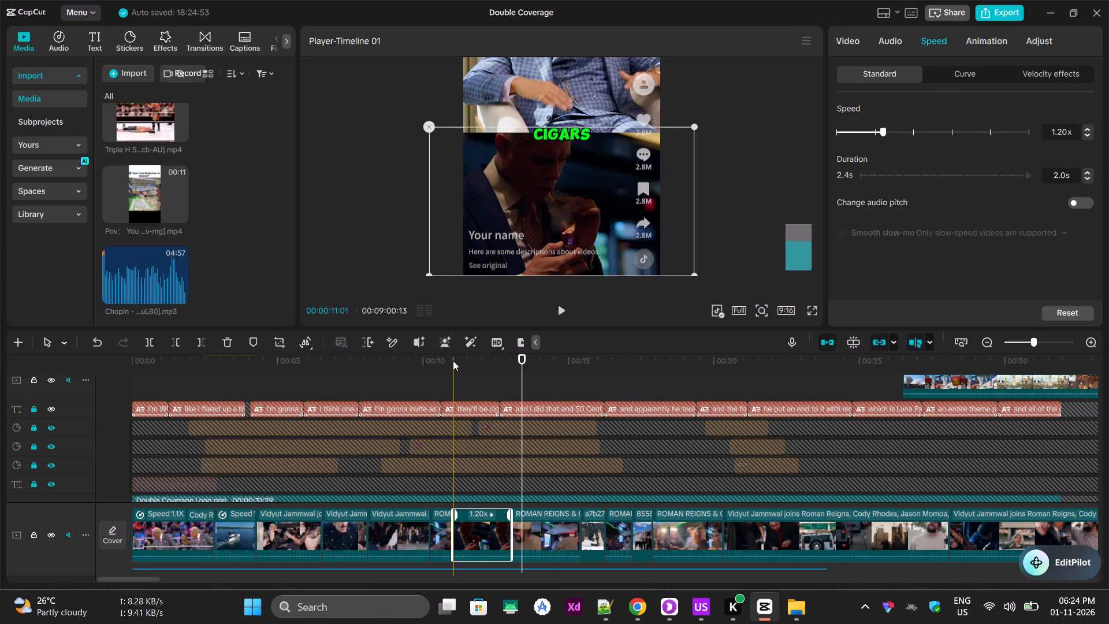
Trim the end of the Cigar Aficionado clip to a duration of 0.9 s so it ends just after the spoken word "cigars".
{"action": "left_click", "coordinate": [452, 359]}
{"action": "key", "text": "space"}
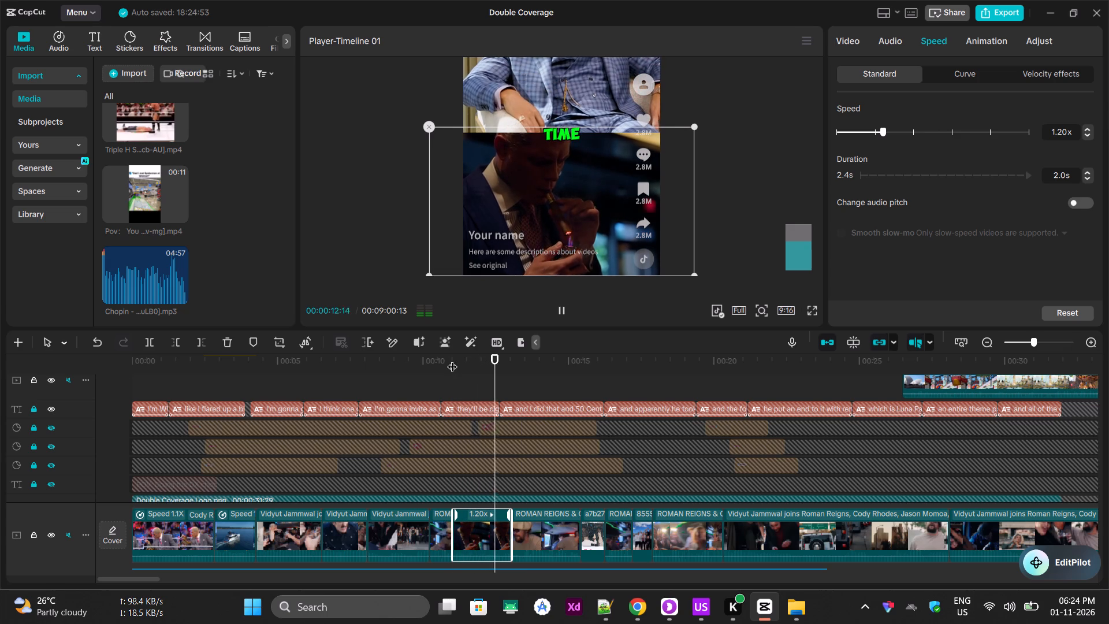
{"action": "key", "text": "space"}
{"action": "left_click", "coordinate": [468, 534]}
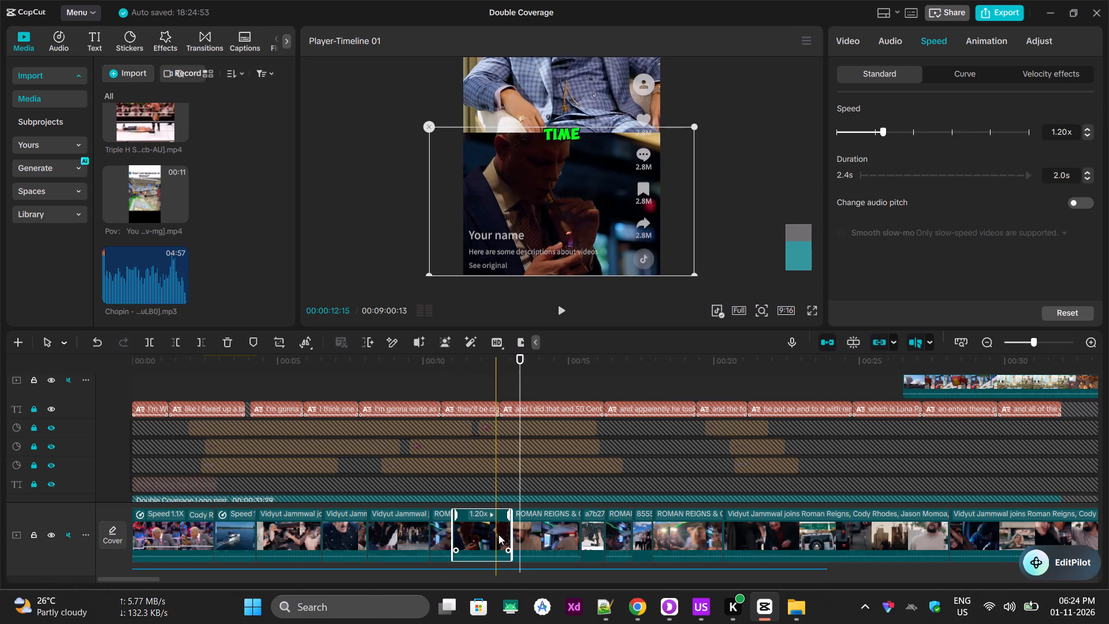
{"action": "left_click_drag", "start_coordinate": [511, 532], "coordinate": [490, 527]}
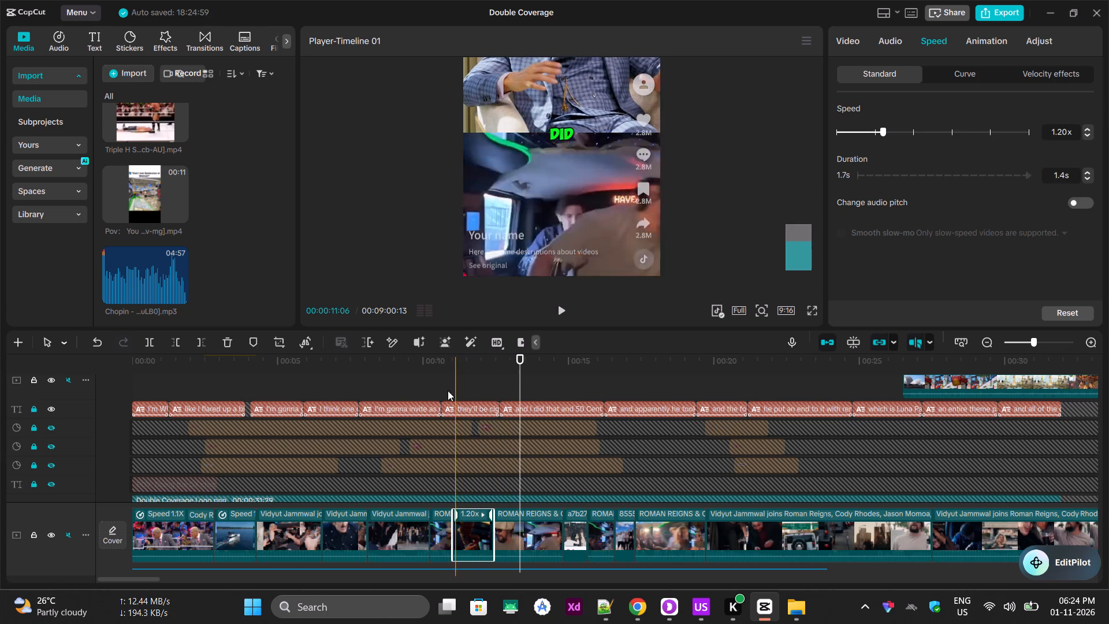
{"action": "left_click", "coordinate": [441, 365]}
{"action": "key", "text": "space"}
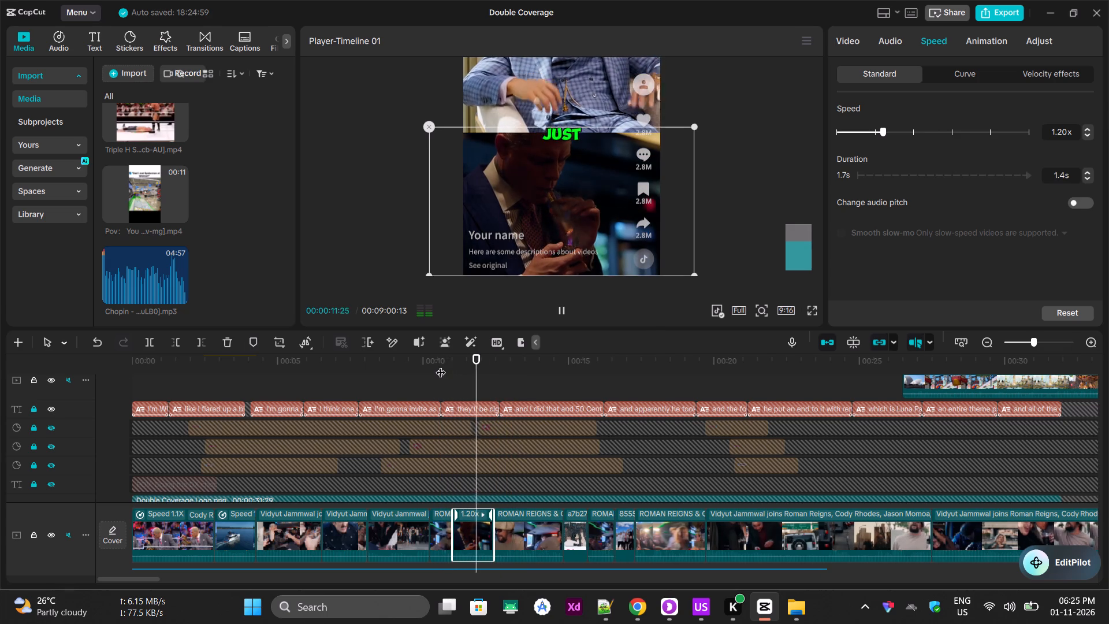
{"action": "key", "text": "space"}
{"action": "left_click", "coordinate": [472, 537]}
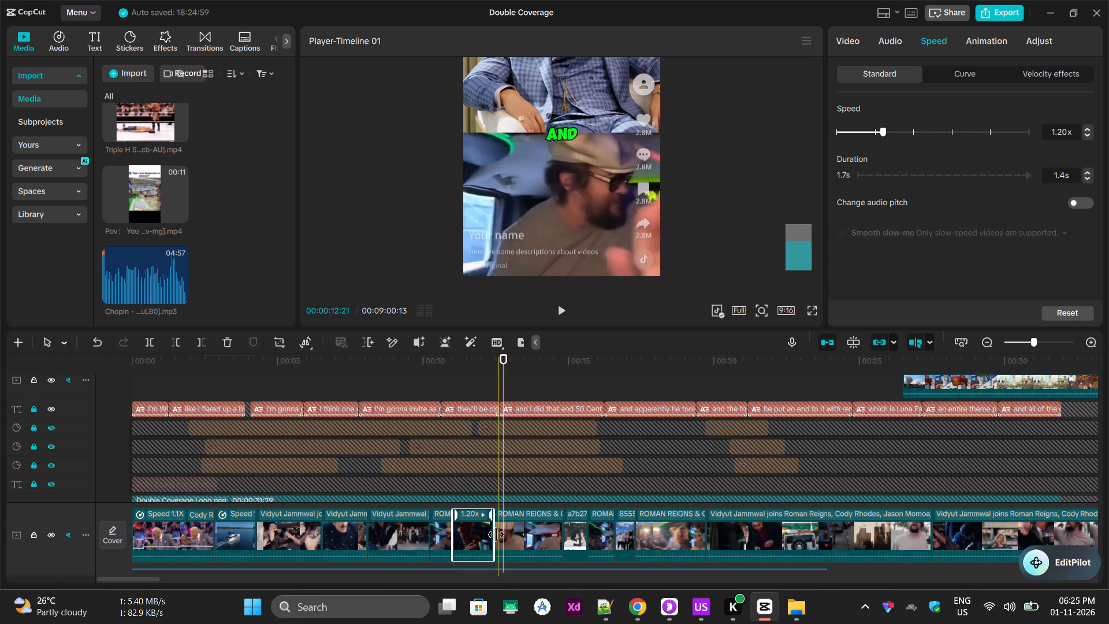
{"action": "left_click_drag", "start_coordinate": [494, 531], "coordinate": [487, 528]}
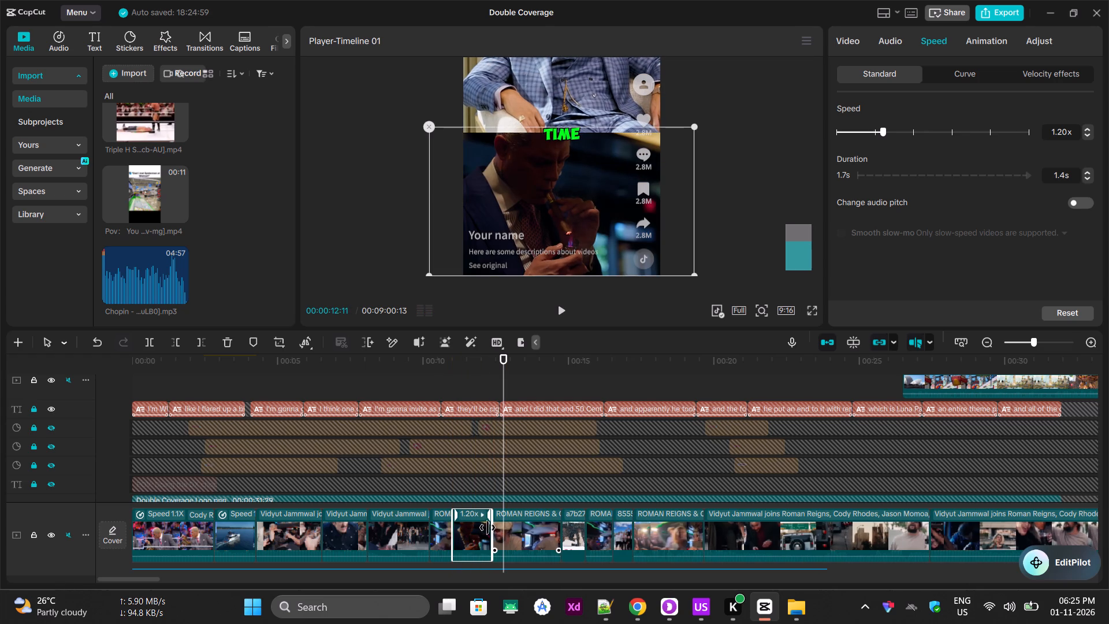
{"action": "left_click_drag", "start_coordinate": [487, 528], "coordinate": [478, 521]}
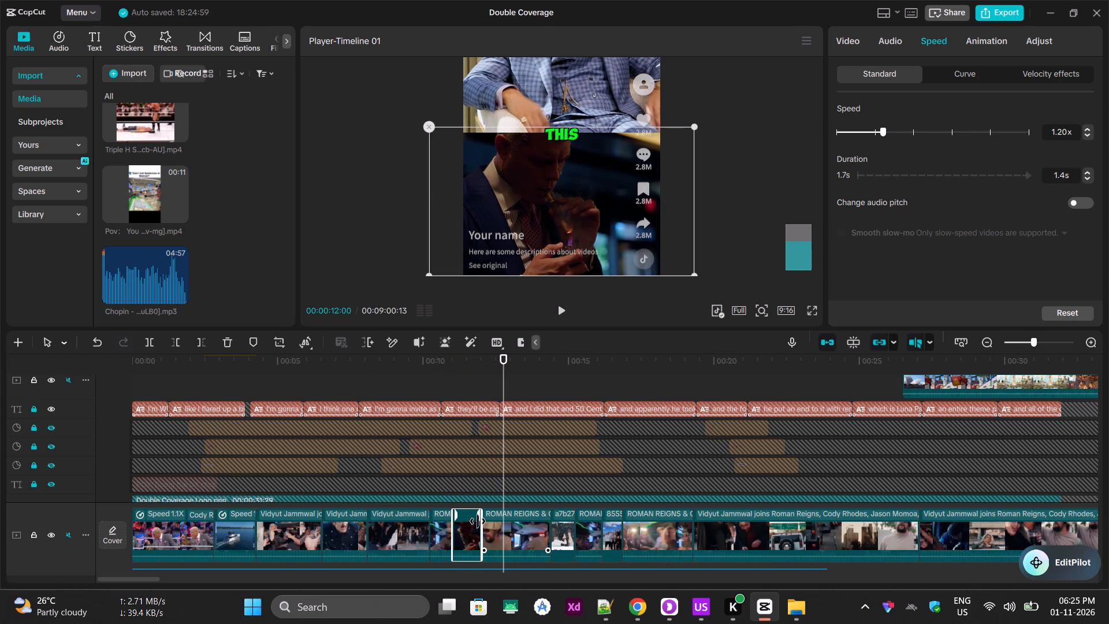
{"action": "left_click_drag", "start_coordinate": [478, 521], "coordinate": [476, 521]}
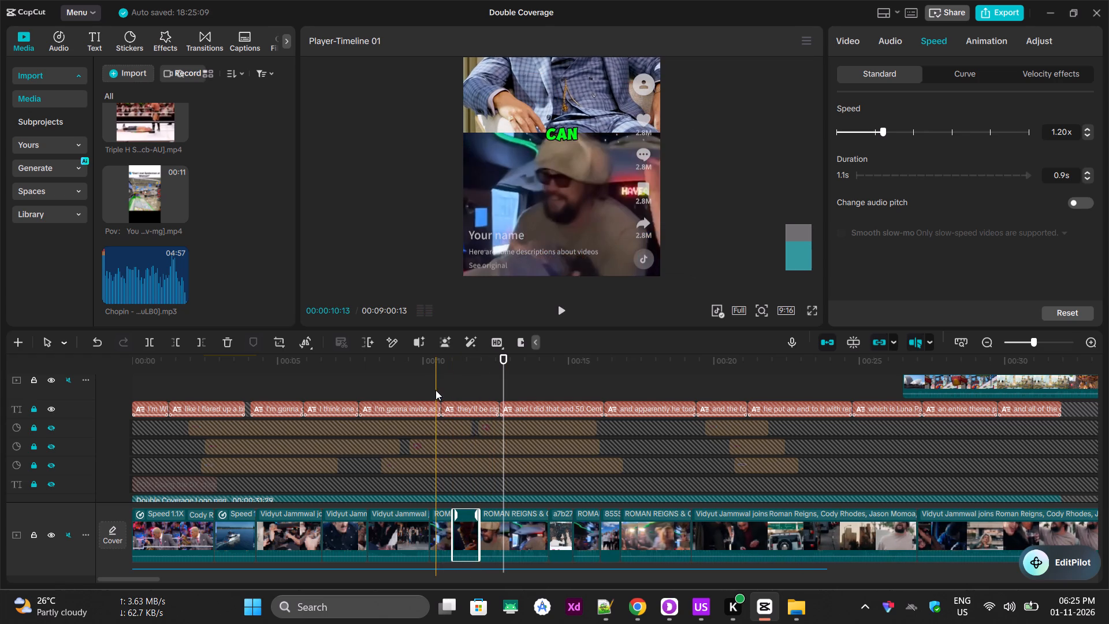
Play the timeline from about 00:00:10:13 to check how the main-track B-roll matches the narration after the "cigars" cut.
{"action": "left_click", "coordinate": [435, 383]}
{"action": "key", "text": "space"}
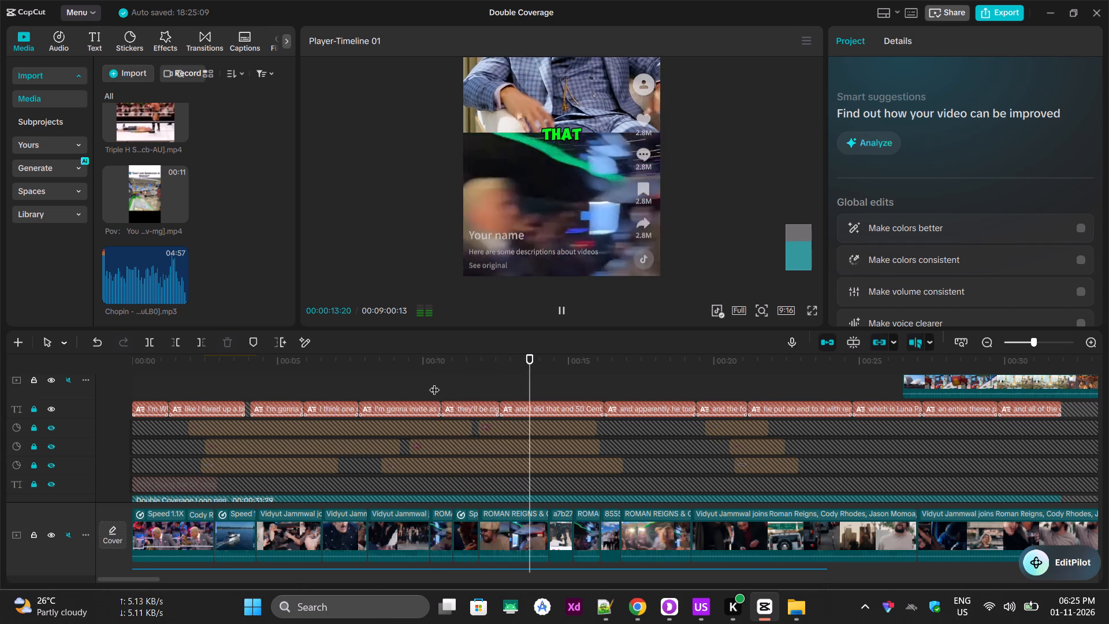
{"action": "key", "text": "space"}
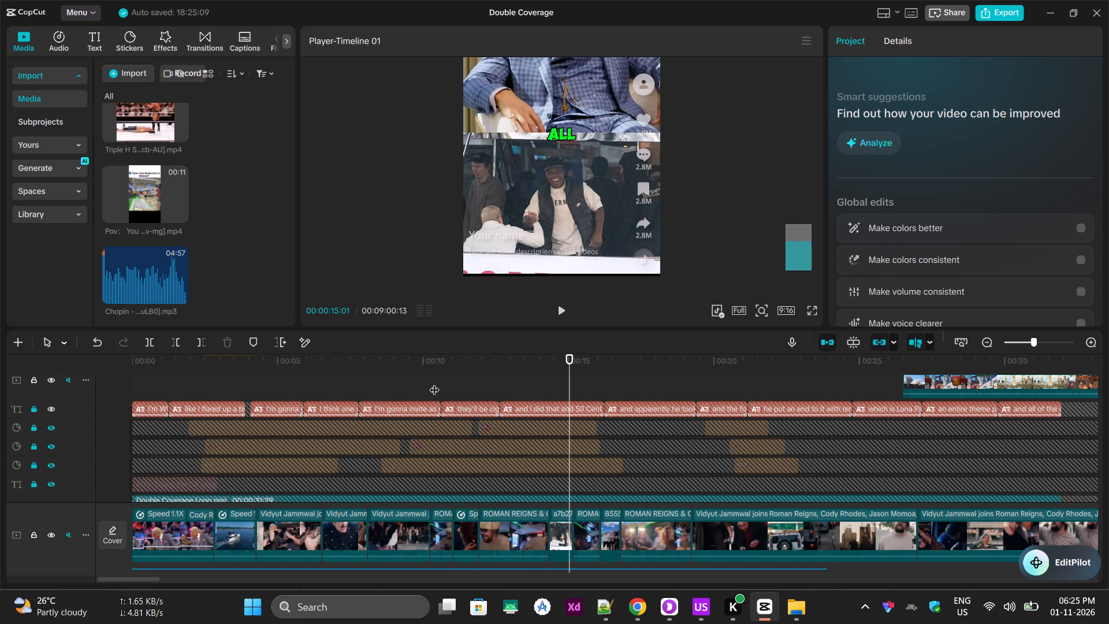
{"action": "key", "text": "space"}
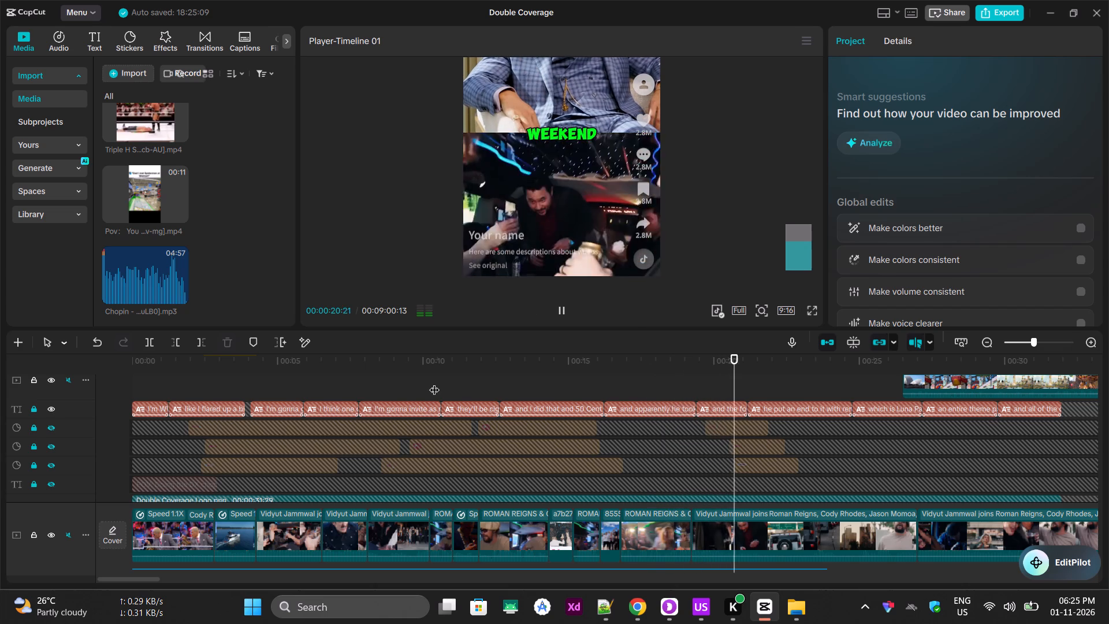
{"action": "key", "text": "space"}
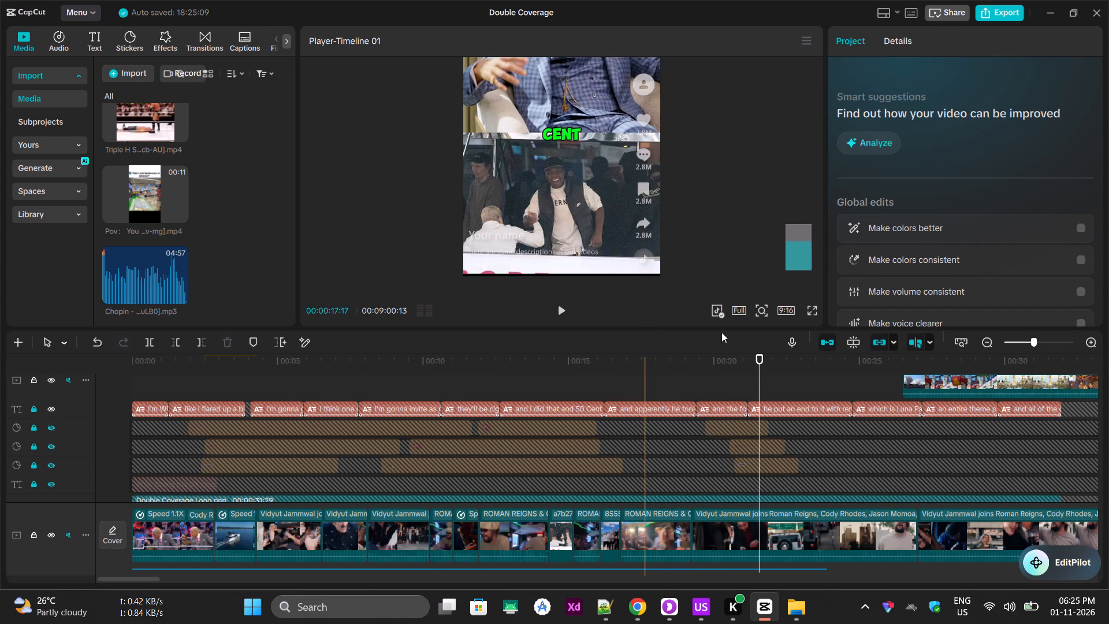